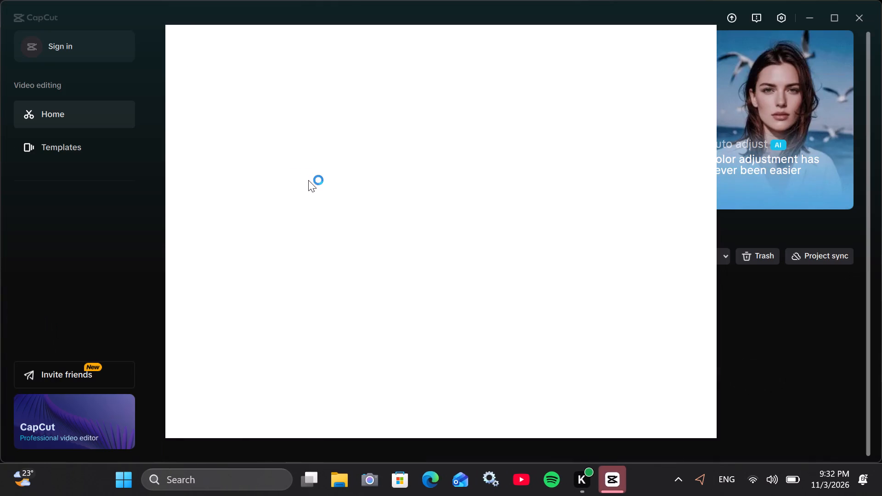
Dismiss the blank pop-up window covering the home screen.
left_click(780, 328)
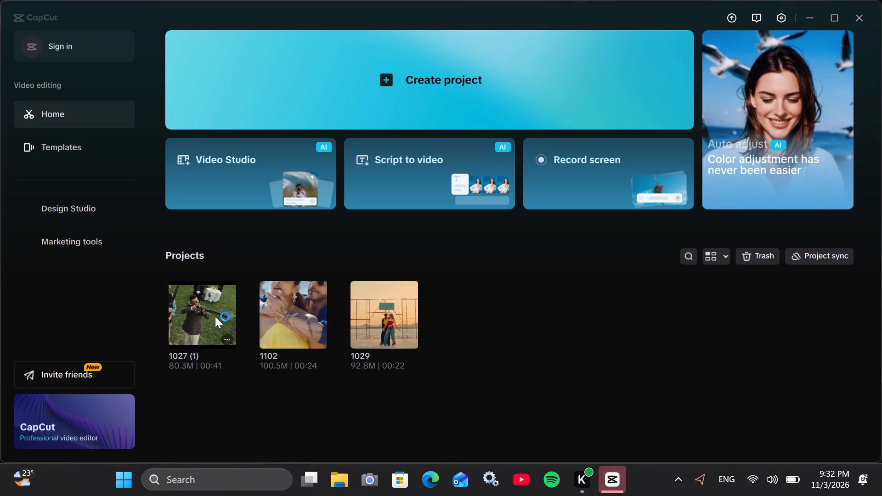
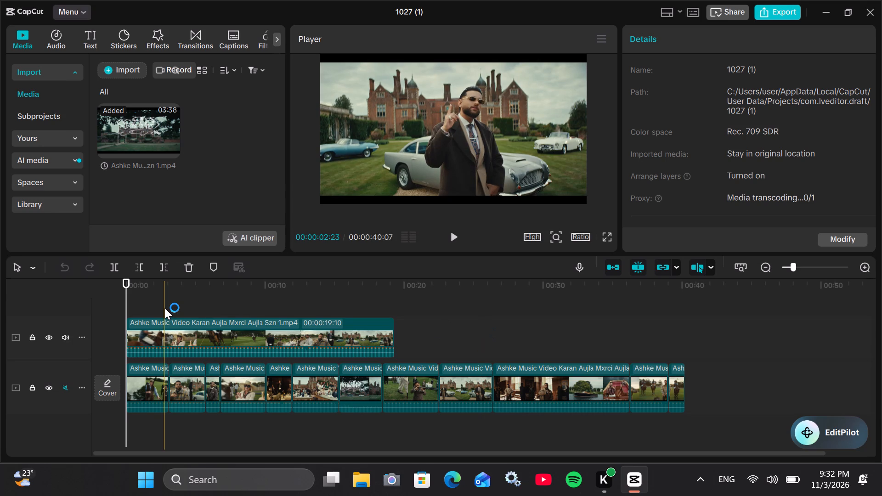
Play the edit from the start and review the cuts around the family group clip at about 11 to 15 seconds.
left_click(808, 263)
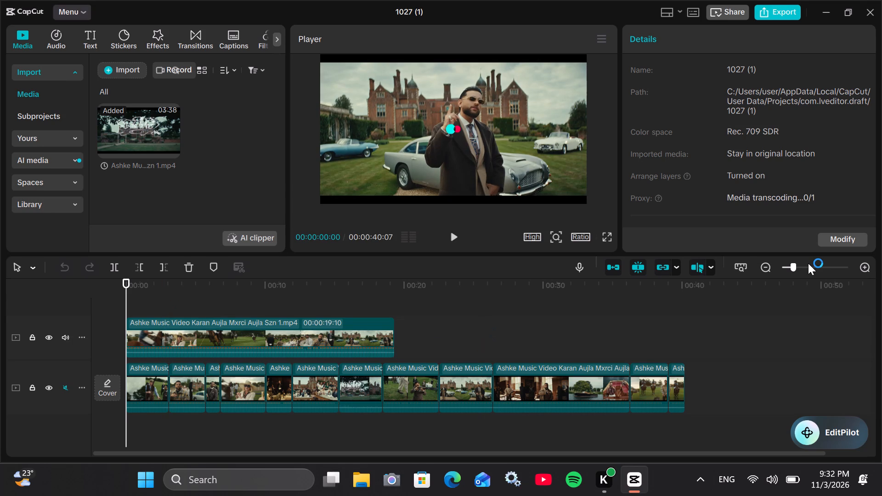
left_click(422, 302)
left_click_drag(422, 302, 0, 314)
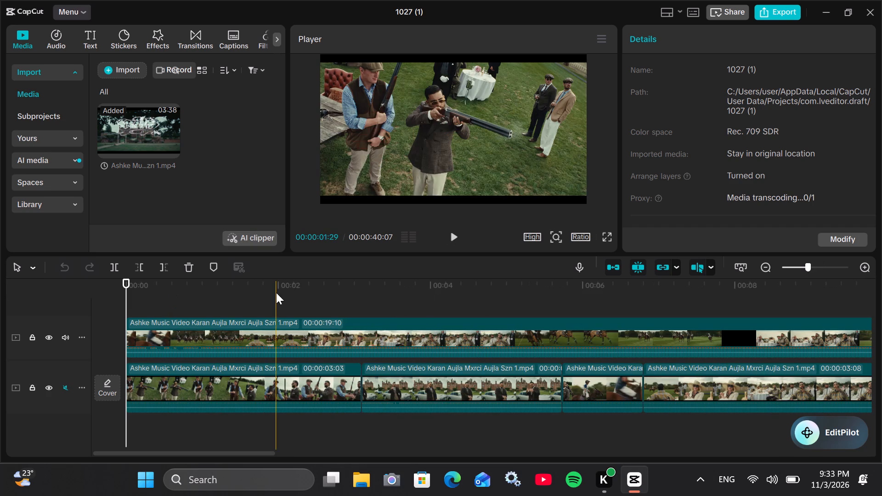
left_click(452, 231)
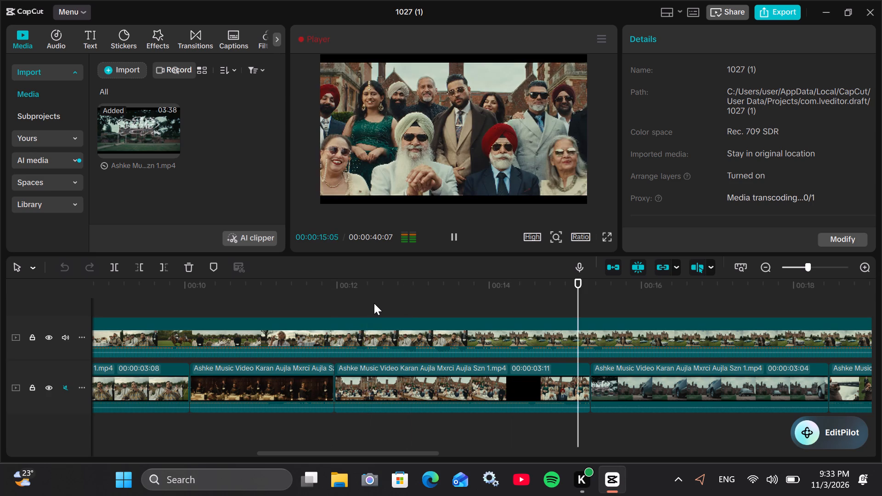
left_click(562, 304)
left_click_drag(562, 304, 823, 307)
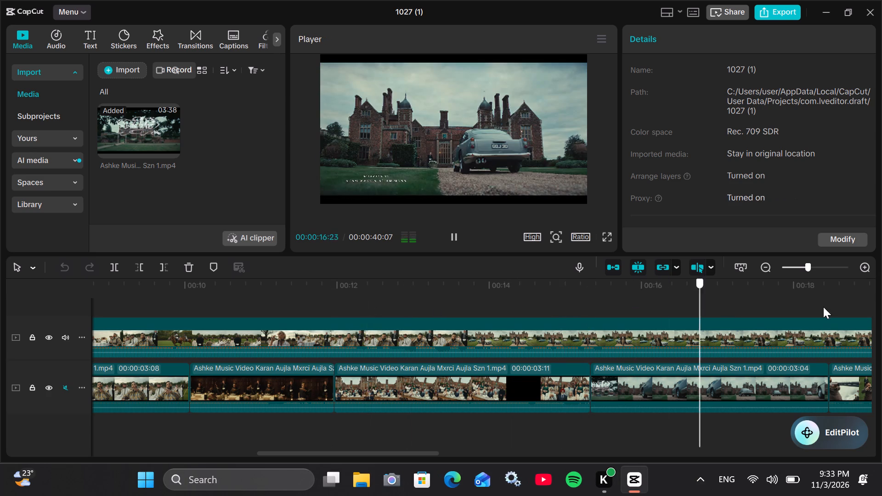
left_click_drag(823, 307, 111, 293)
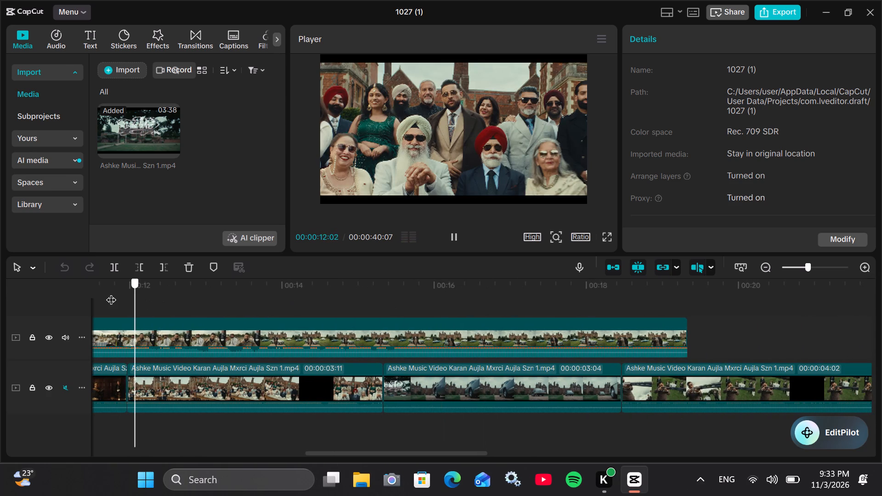
left_click_drag(111, 293, 244, 290)
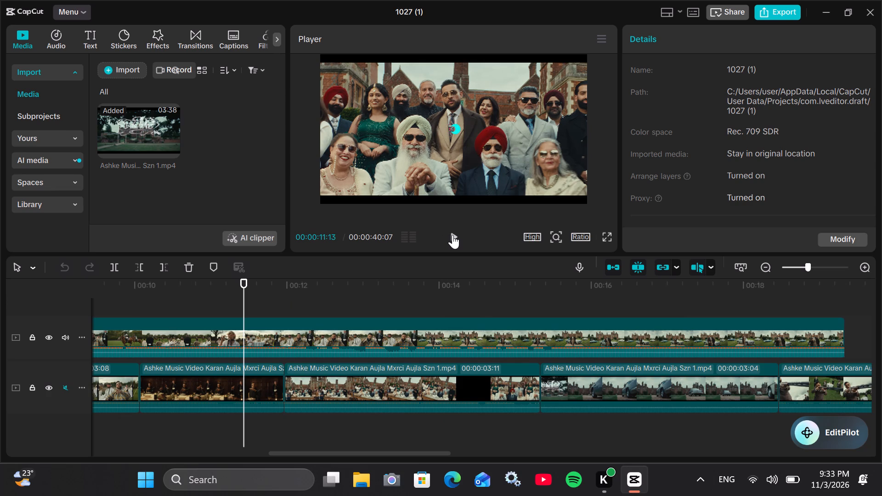
left_click(452, 235)
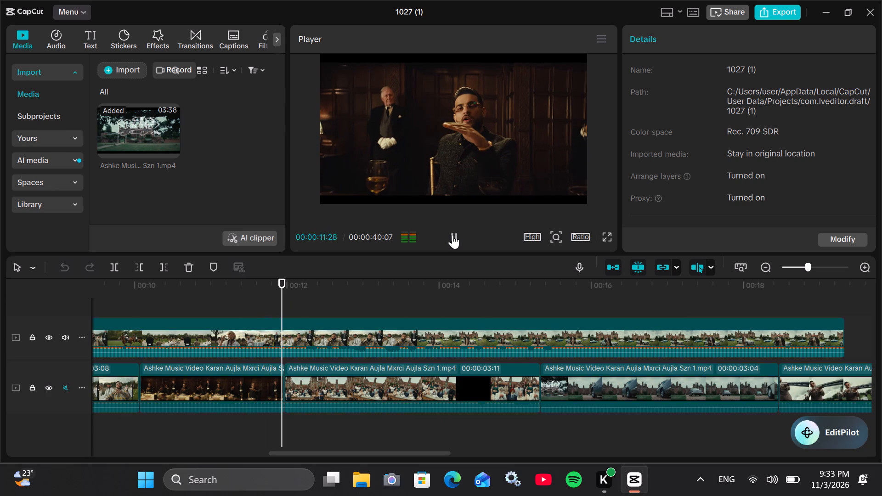
left_click(330, 285)
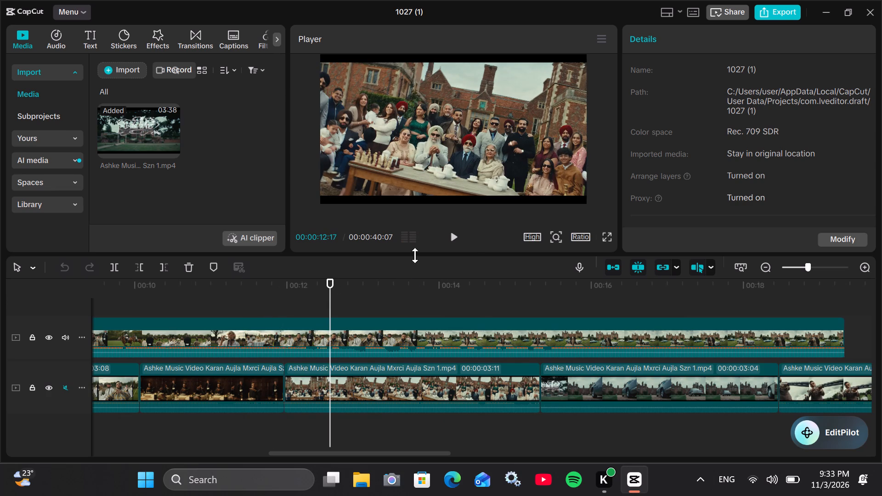
left_click(453, 235)
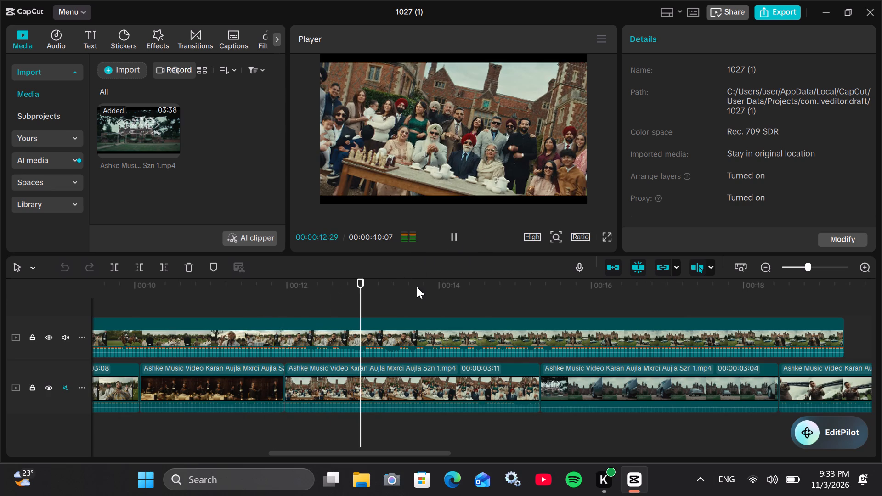
left_click(387, 290)
left_click(456, 242)
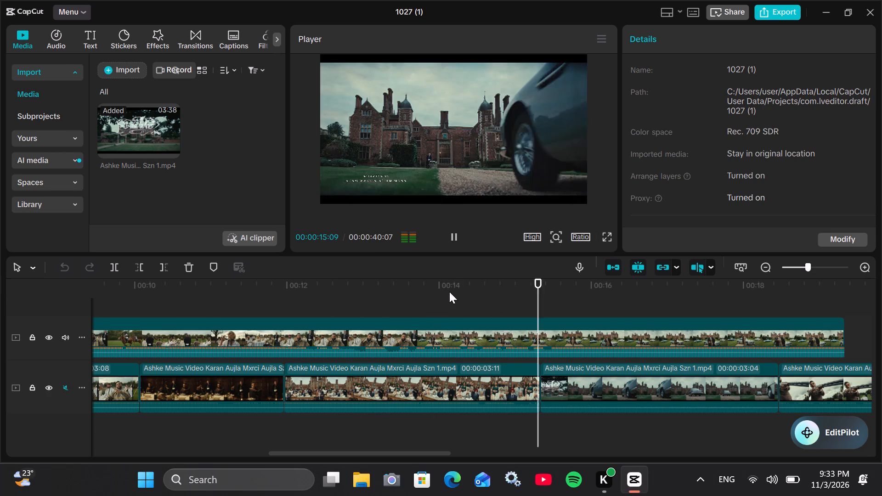
Move the shotgun clip on the main track ahead of the car-and-mansion clip, directly after the family group clip.
left_click(449, 292)
left_click_drag(449, 292, 881, 307)
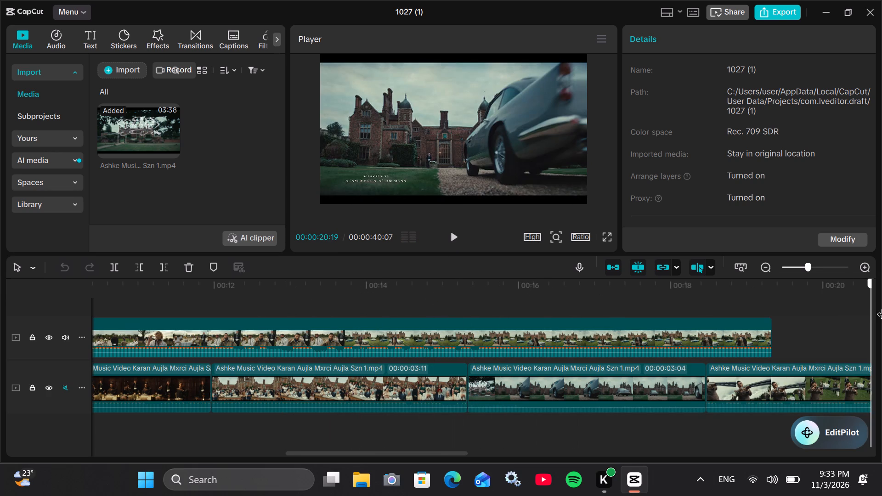
left_click_drag(881, 307, 594, 353)
left_click(582, 381)
left_click_drag(582, 381, 550, 383)
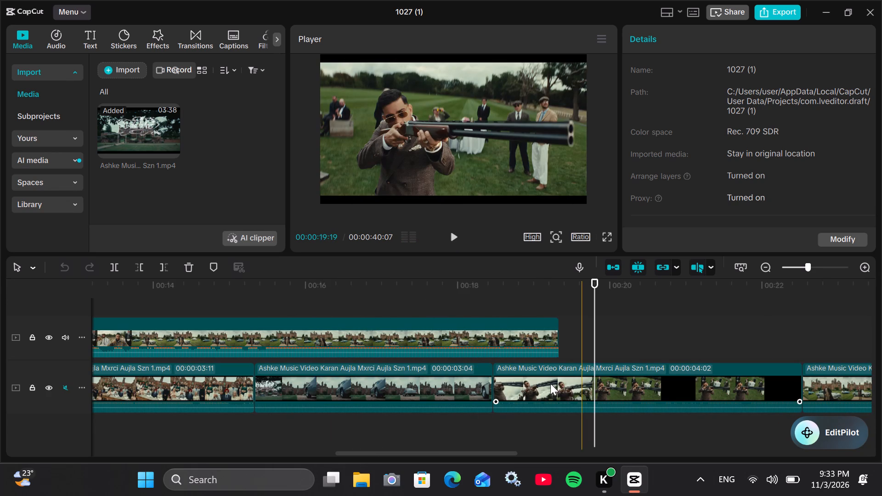
left_click_drag(550, 383, 547, 383)
left_click_drag(580, 378, 477, 383)
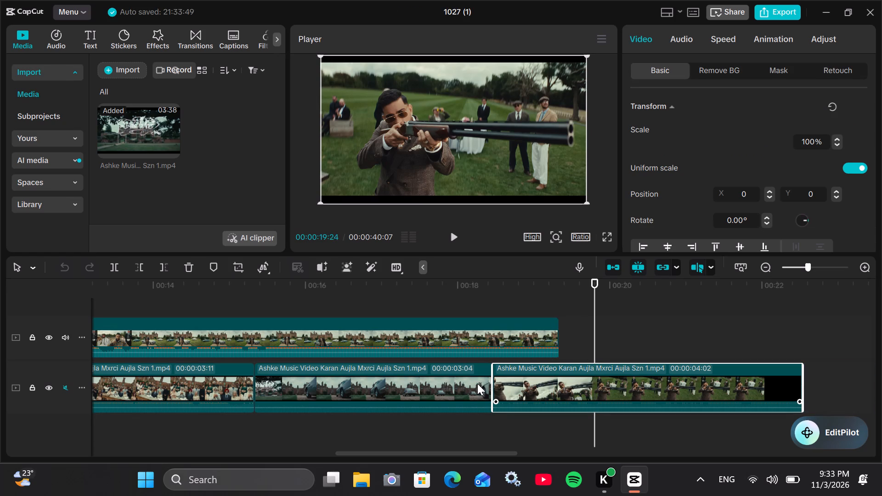
left_click_drag(477, 383, 313, 377)
Trim the end of the family group clip on the main track so its duration is 00:00:03:04.
left_click(172, 304)
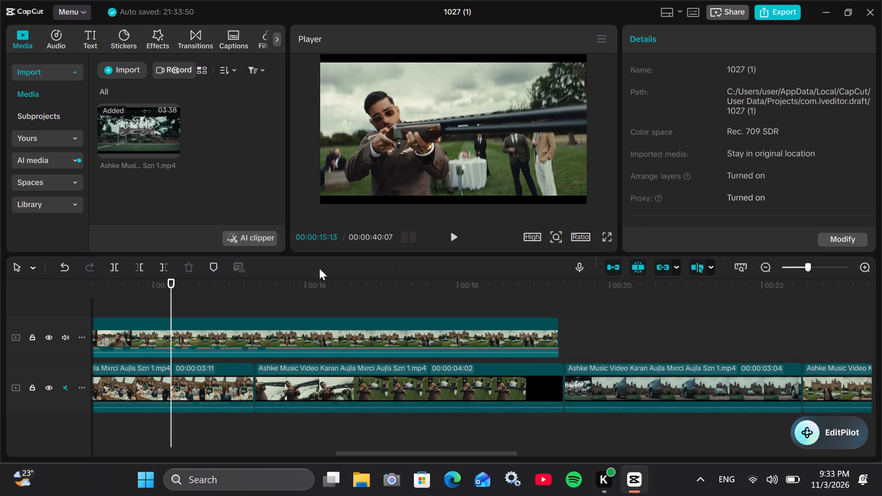
left_click(451, 242)
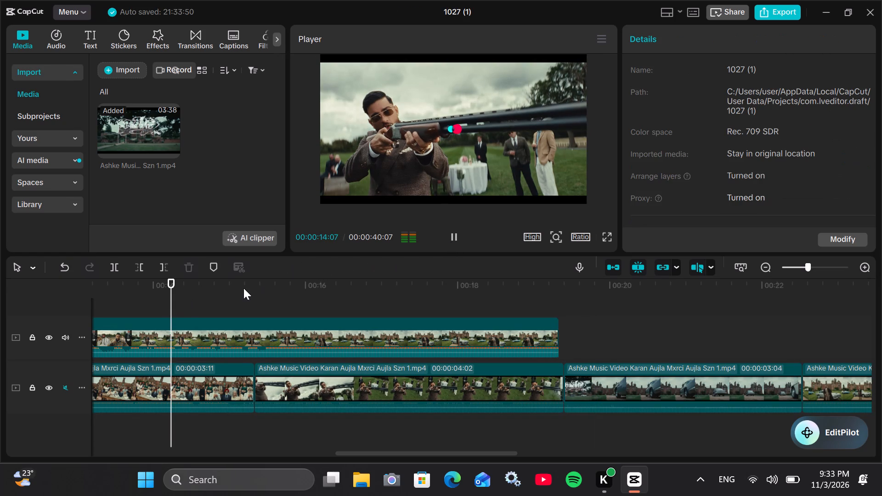
left_click(243, 288)
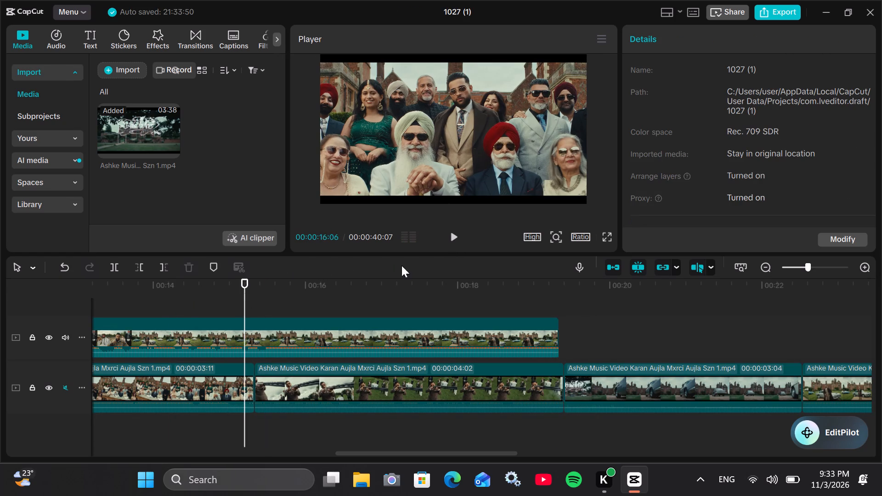
left_click(234, 378)
left_click_drag(252, 383, 235, 386)
Examine the cut from the family group clip into the shotgun clip and the shotgun clip's opening frames, from about 14:21 to 16:02.
left_click(208, 293)
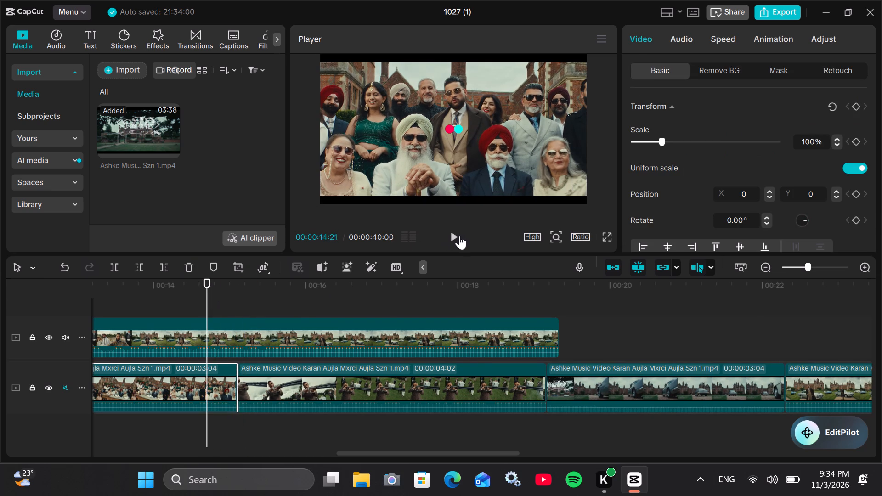
left_click(457, 236)
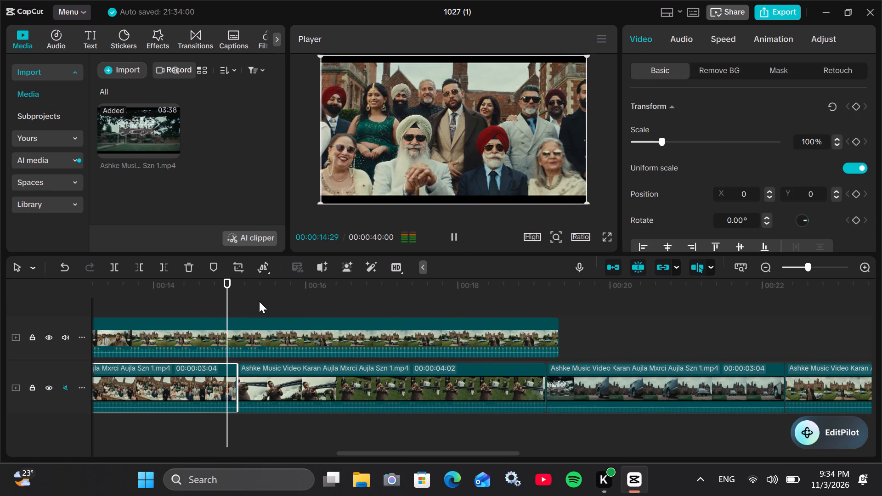
left_click(236, 314)
left_click(259, 296)
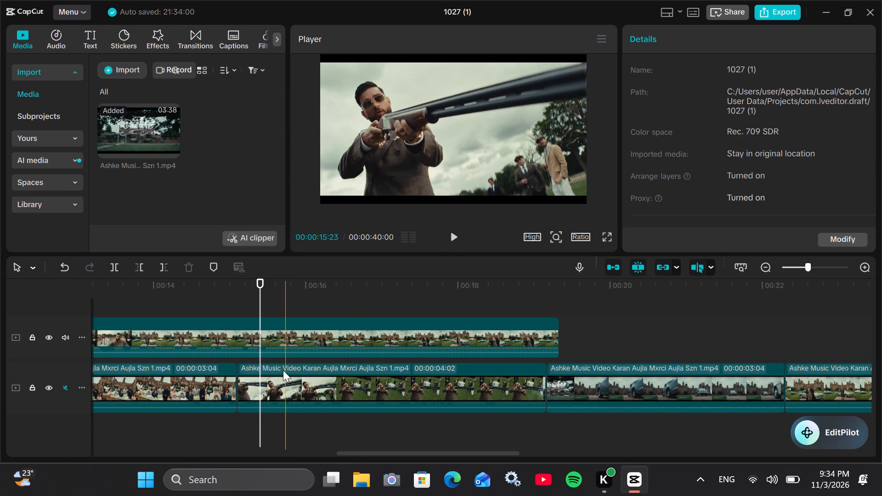
left_click(282, 371)
left_click(262, 317)
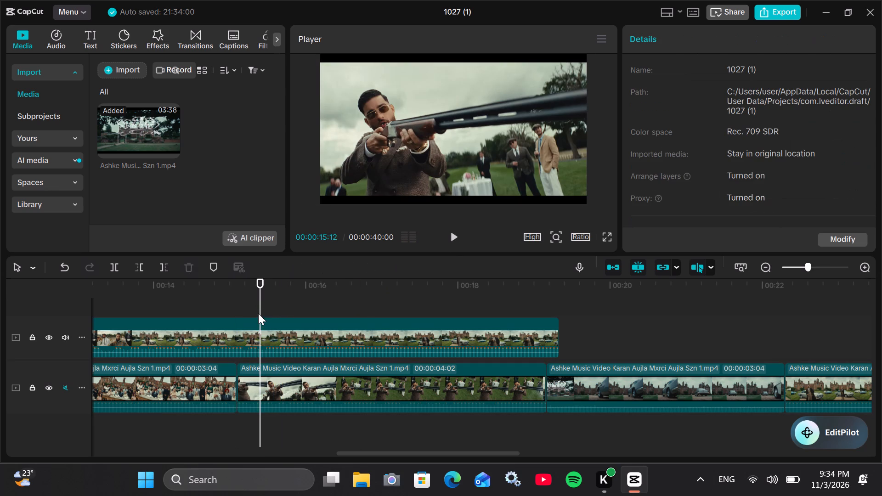
left_click(256, 297)
left_click_drag(256, 297, 282, 300)
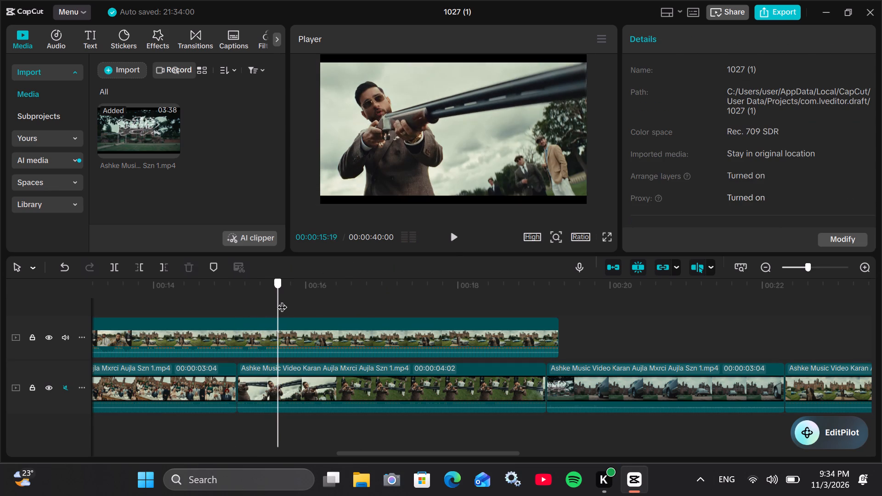
left_click_drag(282, 300, 310, 301)
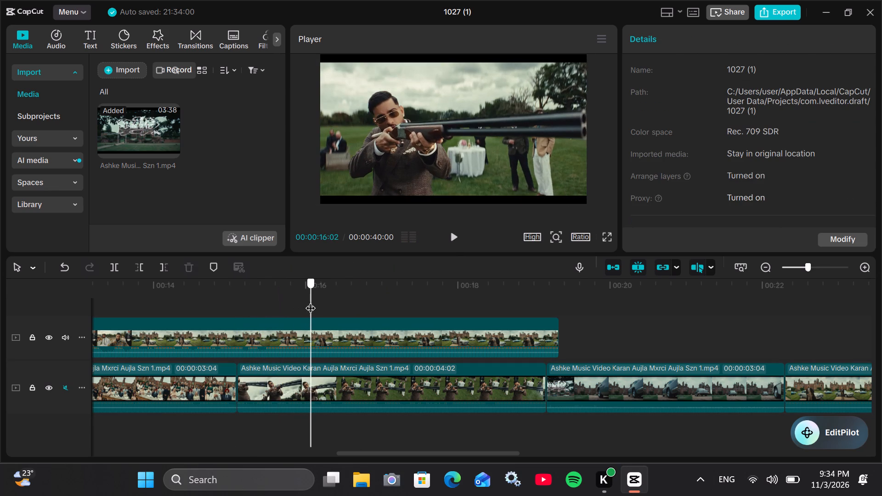
left_click_drag(310, 301, 295, 301)
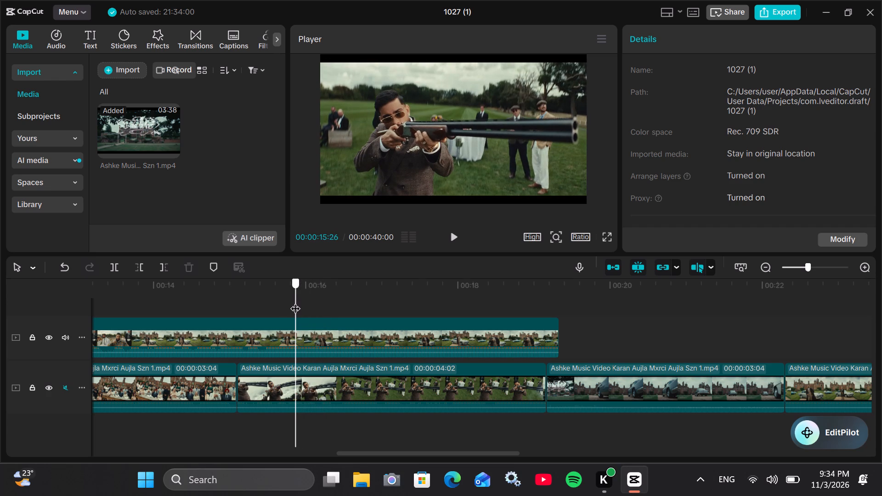
left_click_drag(295, 301, 296, 301)
left_click_drag(296, 299, 301, 299)
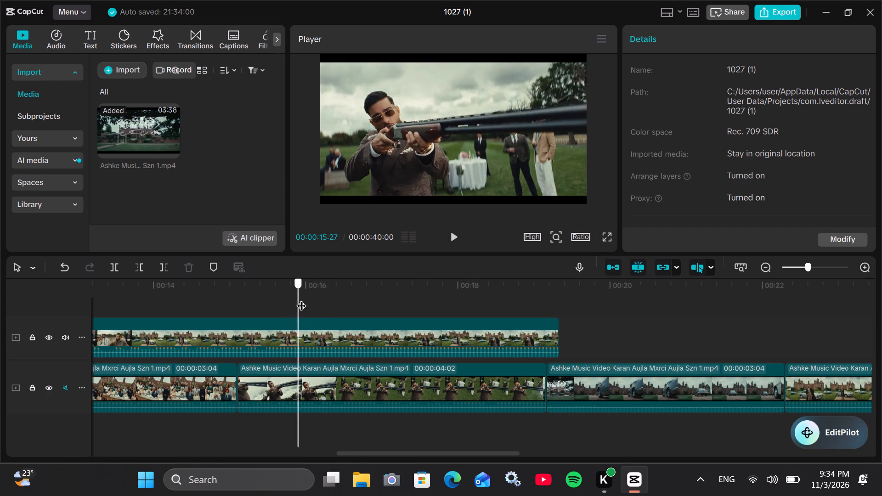
left_click_drag(301, 299, 262, 299)
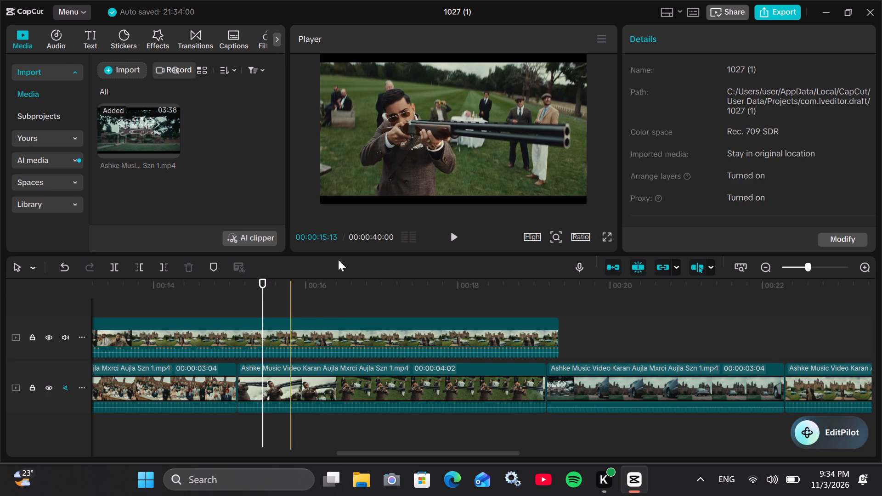
left_click(455, 235)
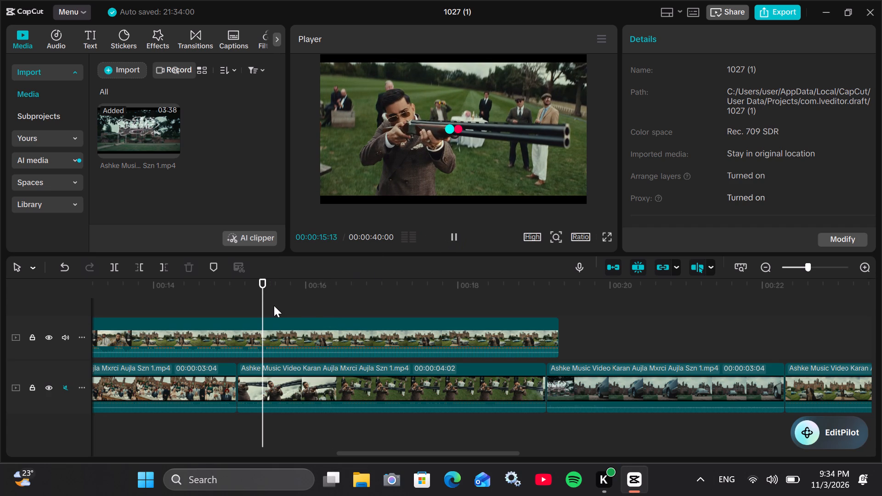
left_click(271, 302)
left_click(265, 293)
left_click(455, 238)
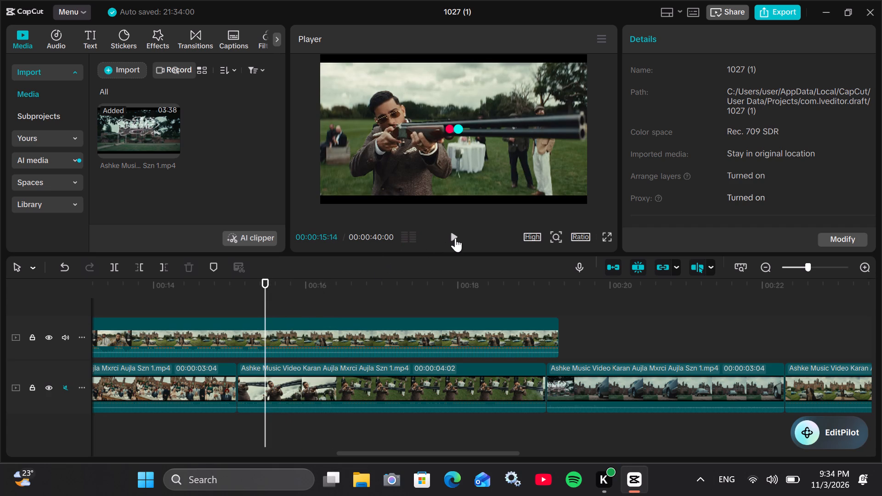
left_click(260, 296)
left_click(266, 293)
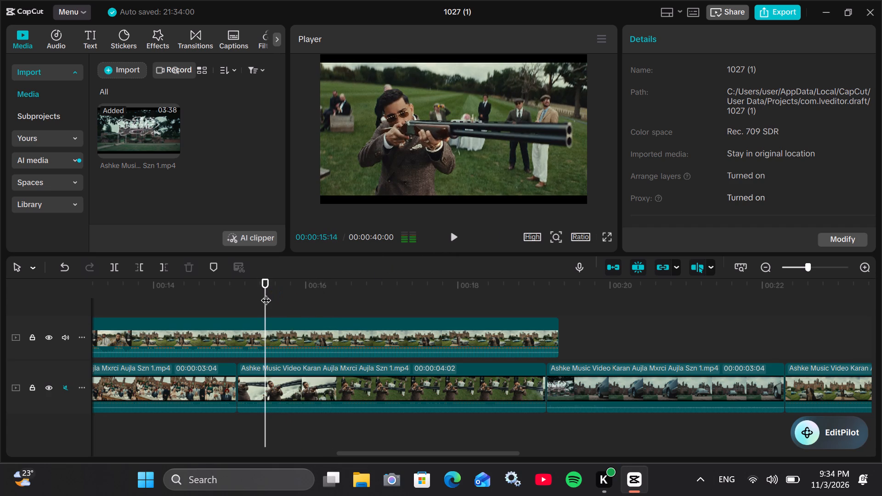
left_click(265, 293)
left_click(263, 293)
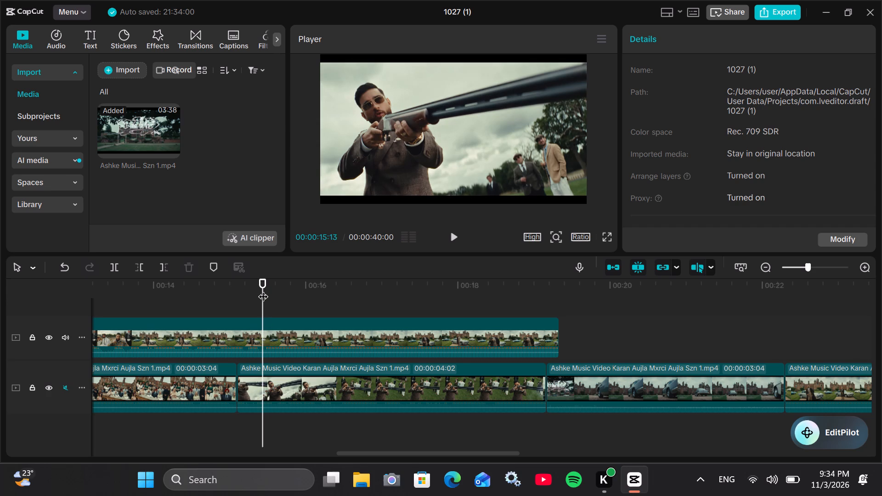
Split the shotgun clip on the main track at 00:00:17:28 and delete the part before the cut.
left_click_drag(263, 289, 288, 293)
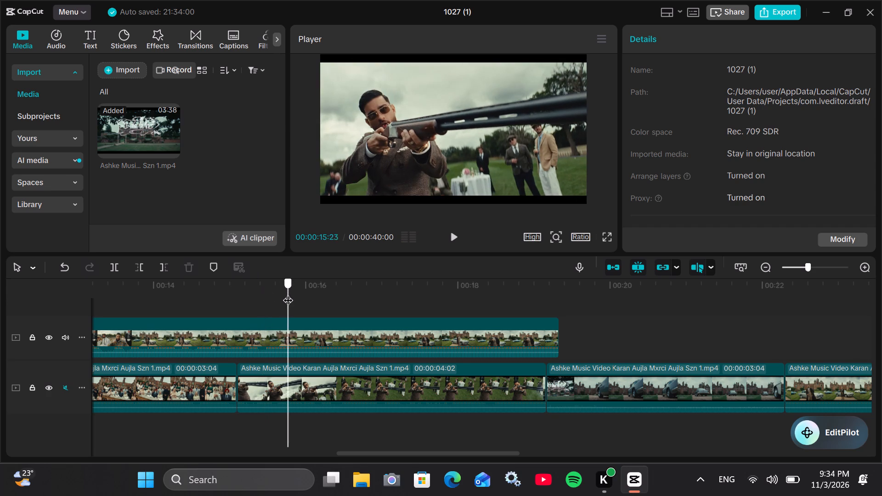
left_click_drag(288, 293, 409, 293)
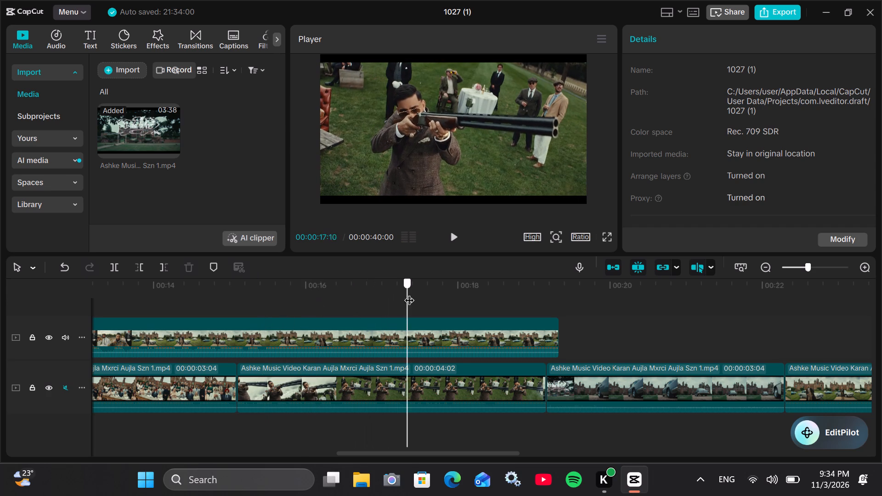
left_click_drag(409, 293, 483, 292)
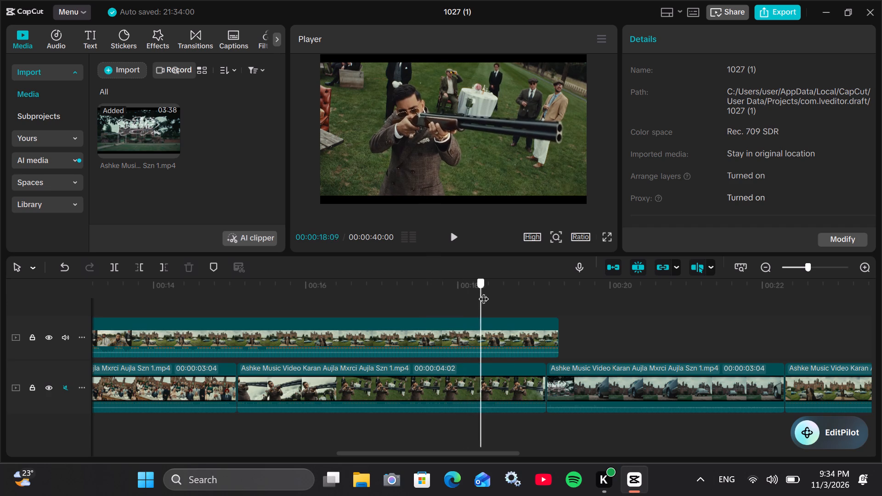
left_click_drag(483, 292, 536, 292)
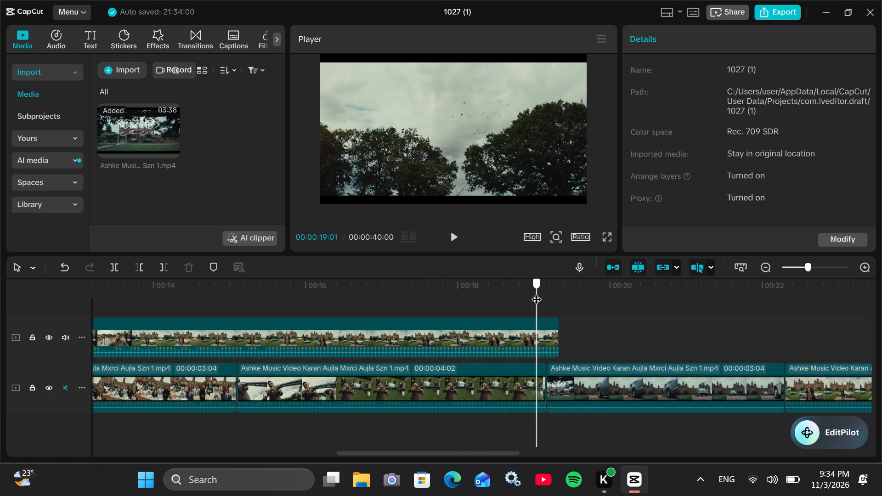
left_click_drag(536, 292, 428, 293)
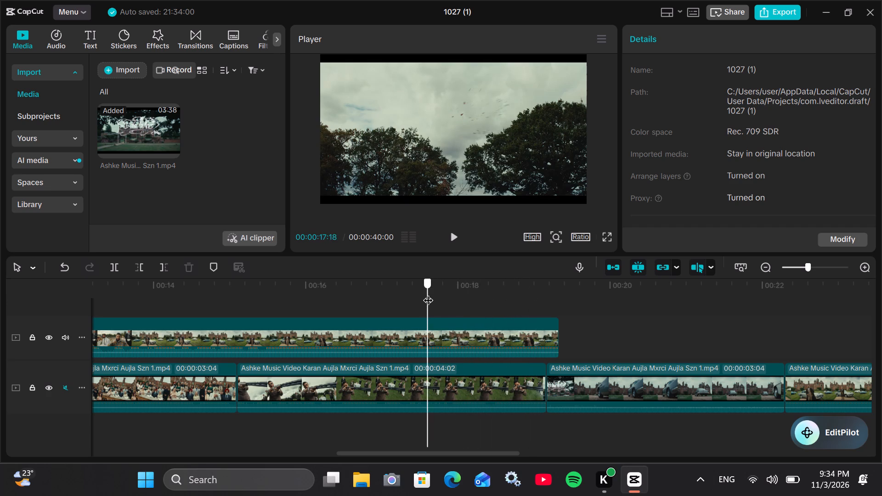
left_click_drag(428, 293, 255, 300)
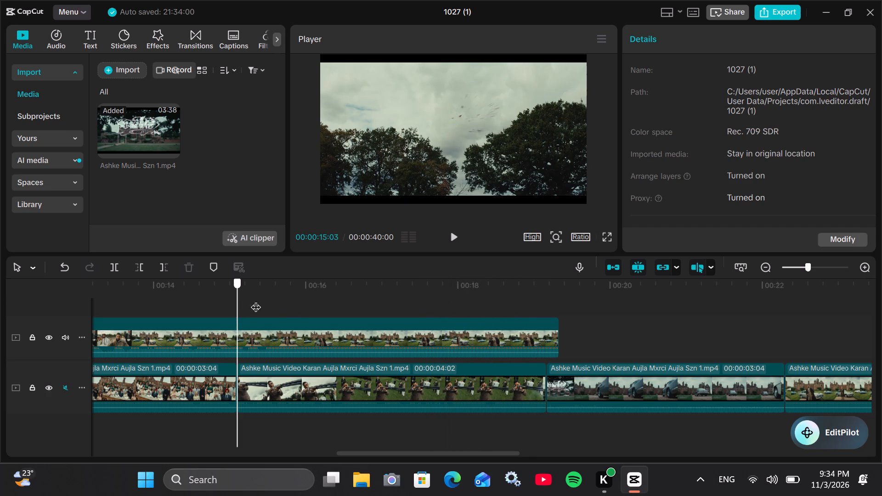
left_click_drag(255, 300, 437, 300)
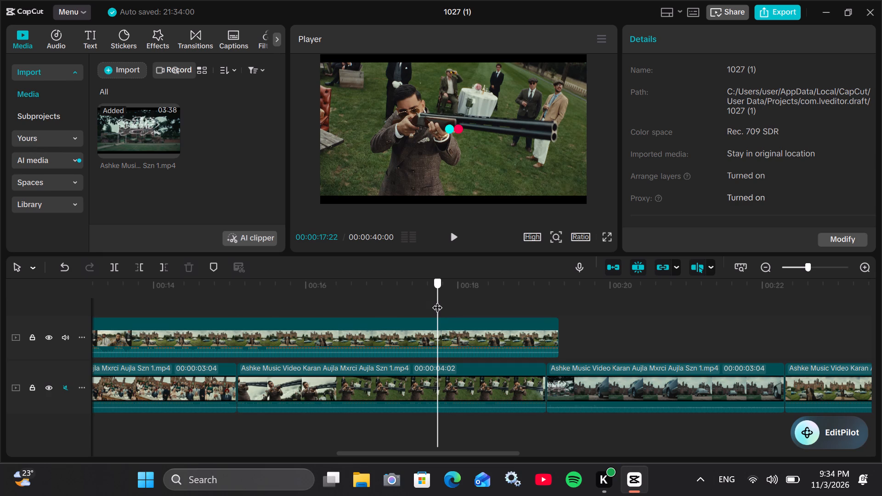
left_click_drag(437, 300, 465, 302)
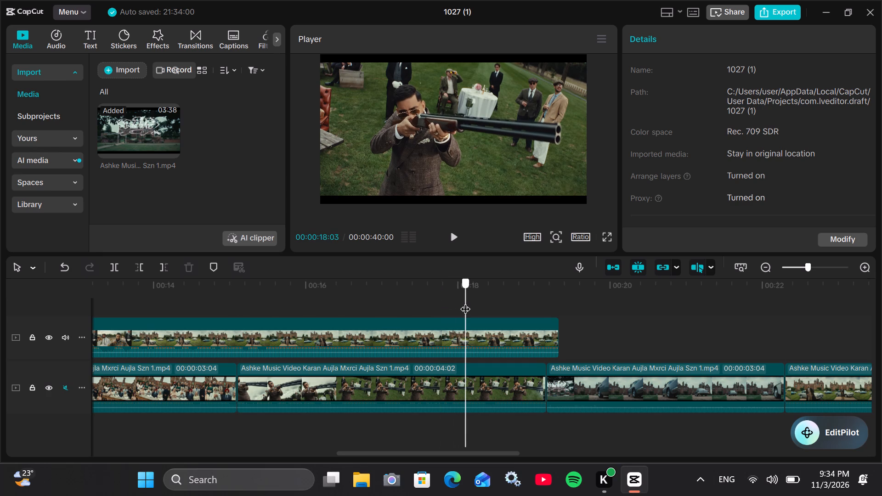
left_click_drag(465, 302, 475, 301)
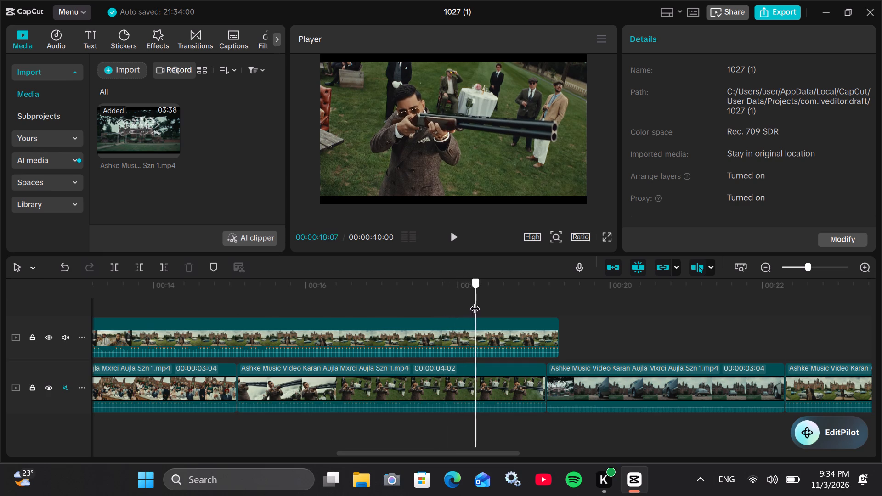
left_click_drag(475, 301, 452, 303)
left_click(451, 376)
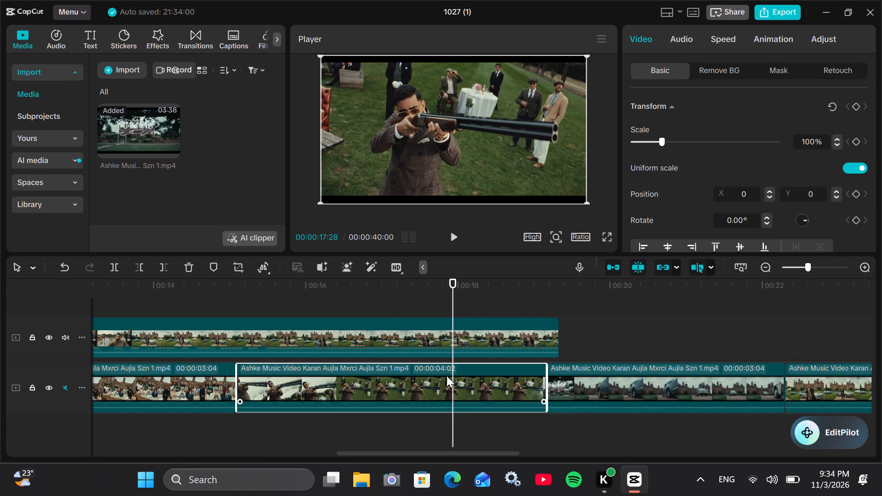
left_click(116, 274)
left_click(349, 380)
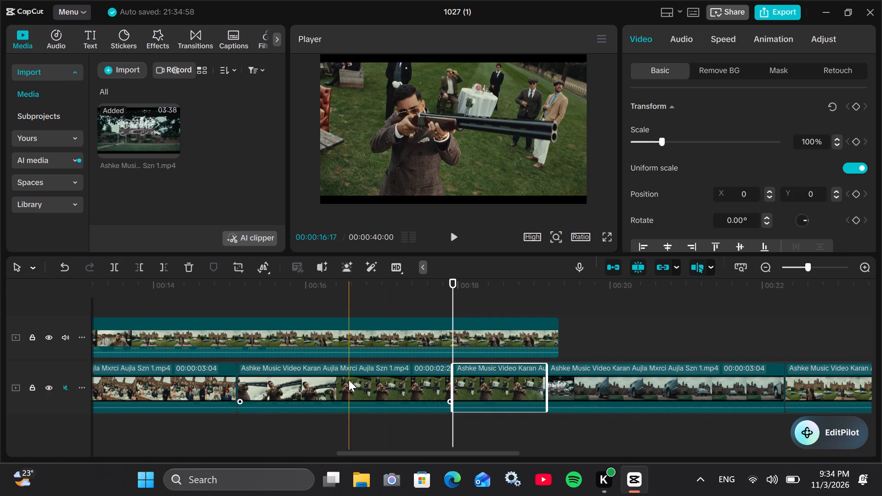
left_click(192, 271)
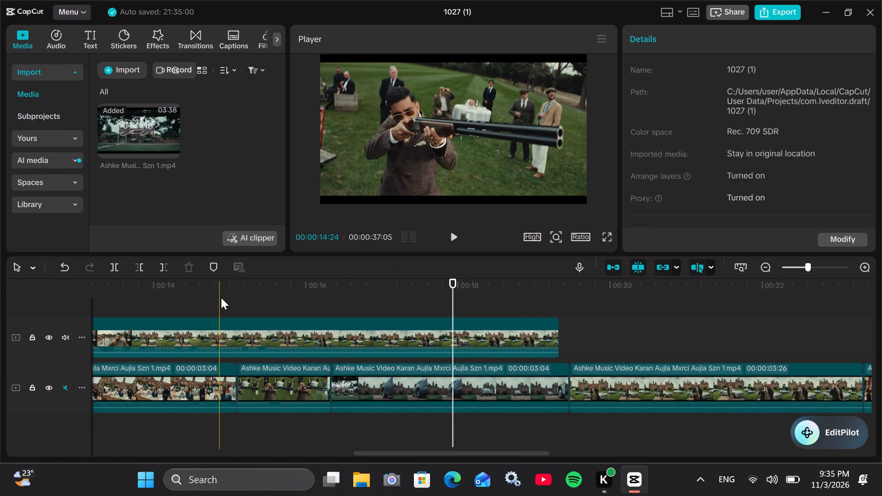
Play the new cut after the family group clip and delete the moving car-and-mansion clip that follows the shotgun clip.
left_click(240, 306)
left_click(451, 235)
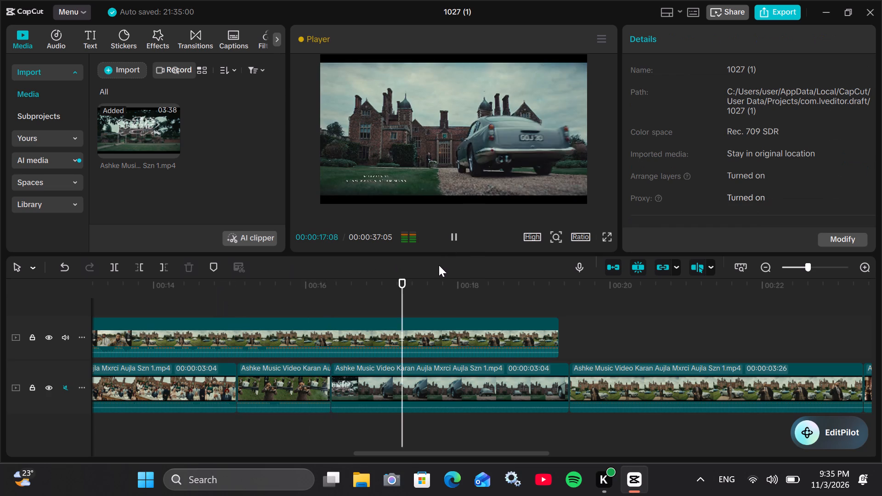
left_click(478, 376)
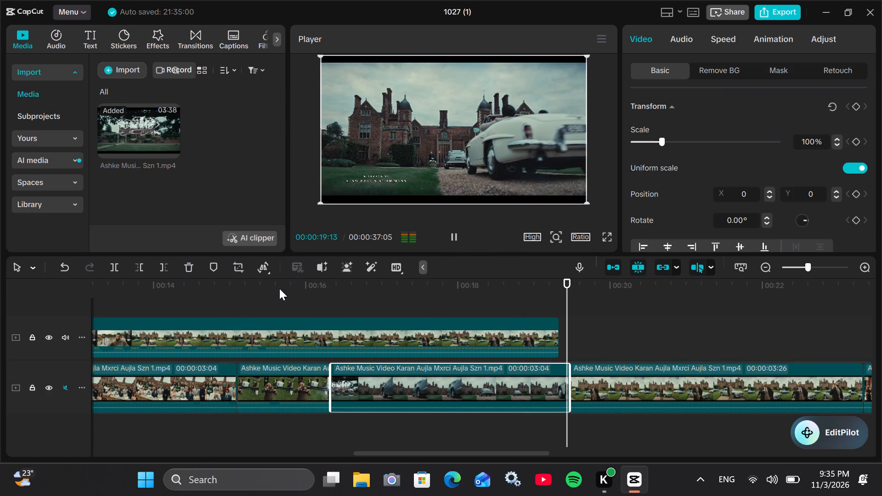
left_click(187, 264)
Move the portrait-room interior clip ahead of the clip of the man standing by the silver car, directly after the shotgun clip.
left_click(331, 307)
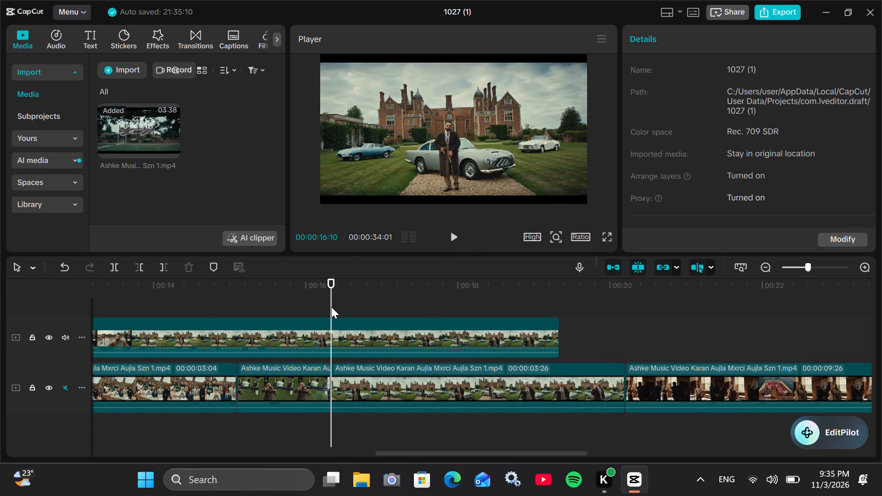
left_click(453, 238)
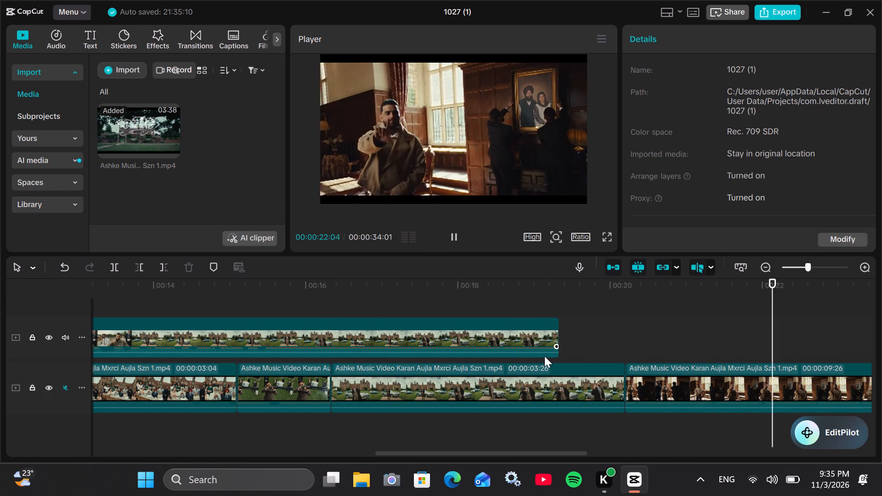
left_click(405, 294)
left_click(368, 313)
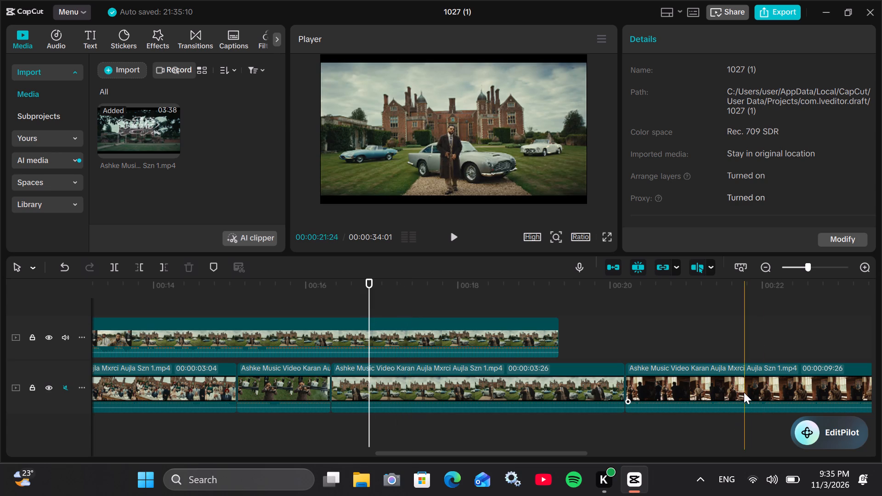
left_click_drag(744, 392, 439, 397)
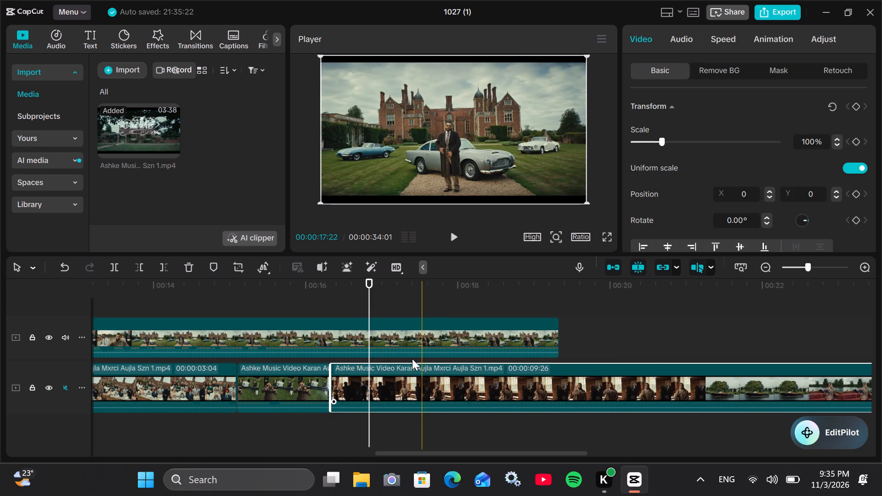
Split the portrait-room clip on the main track at 00:00:19:10, where the upper clip ends, and delete the part before the cut.
left_click(329, 307)
left_click_drag(332, 306, 881, 341)
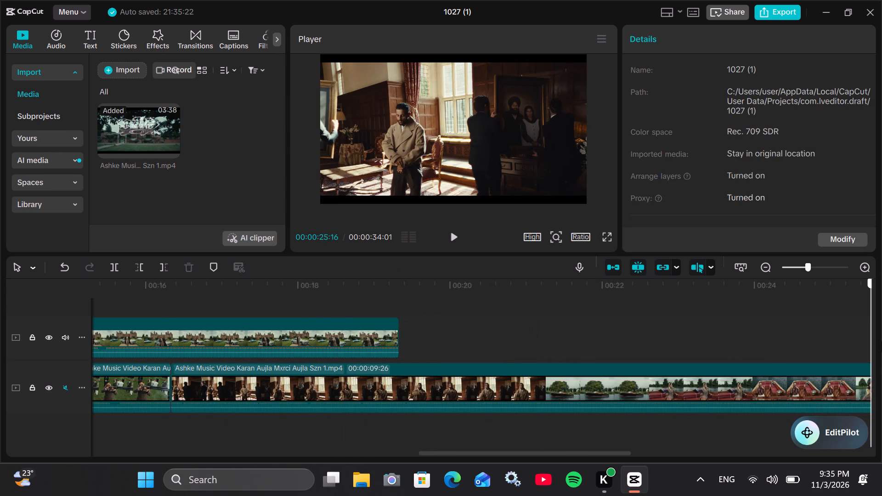
left_click_drag(881, 341, 110, 327)
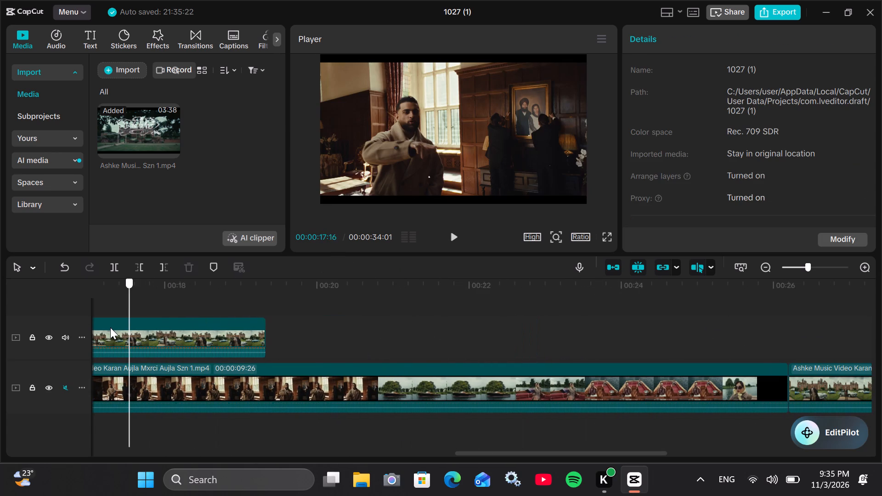
left_click_drag(110, 327, 294, 326)
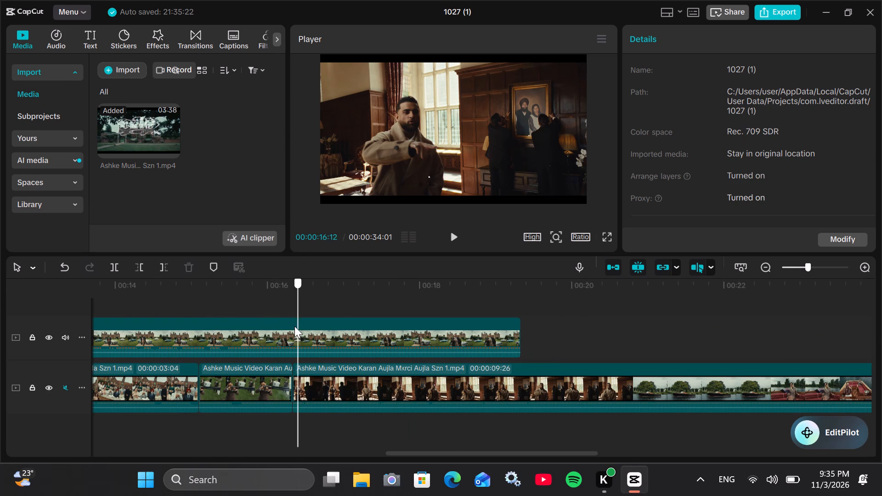
left_click_drag(294, 326, 294, 326)
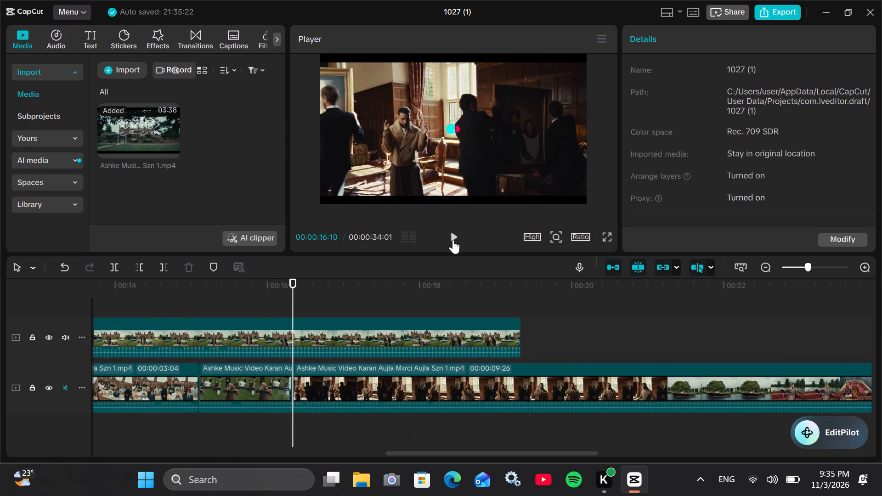
left_click(453, 240)
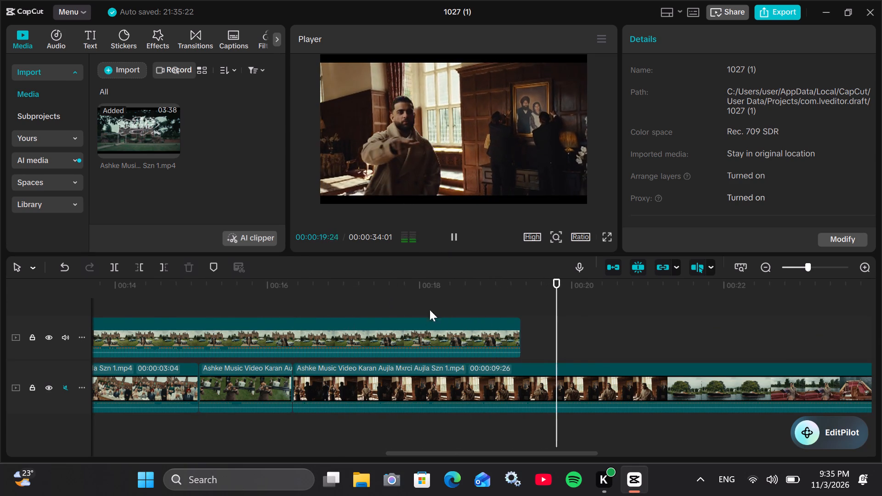
left_click(541, 324)
left_click_drag(541, 324, 522, 320)
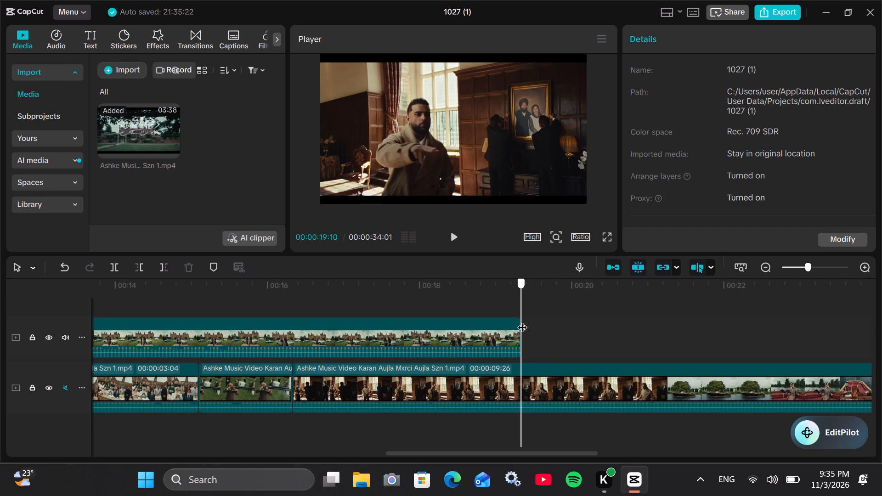
left_click_drag(522, 320, 523, 320)
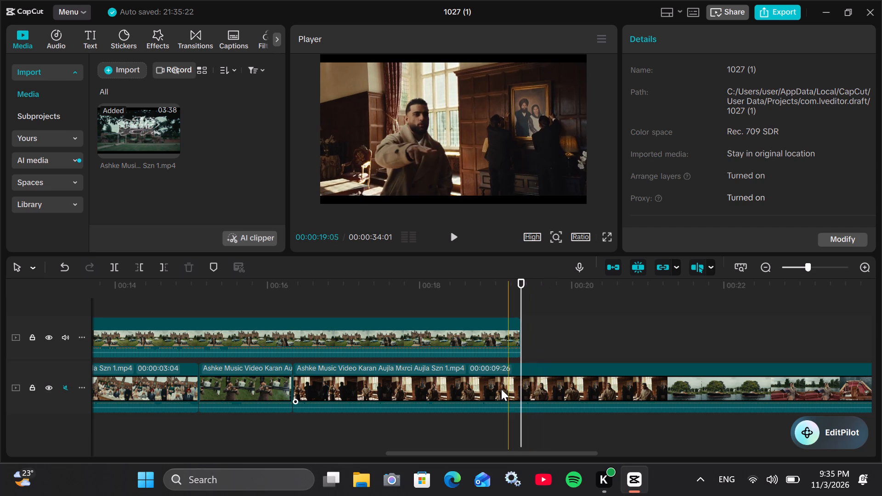
left_click(506, 389)
left_click(121, 269)
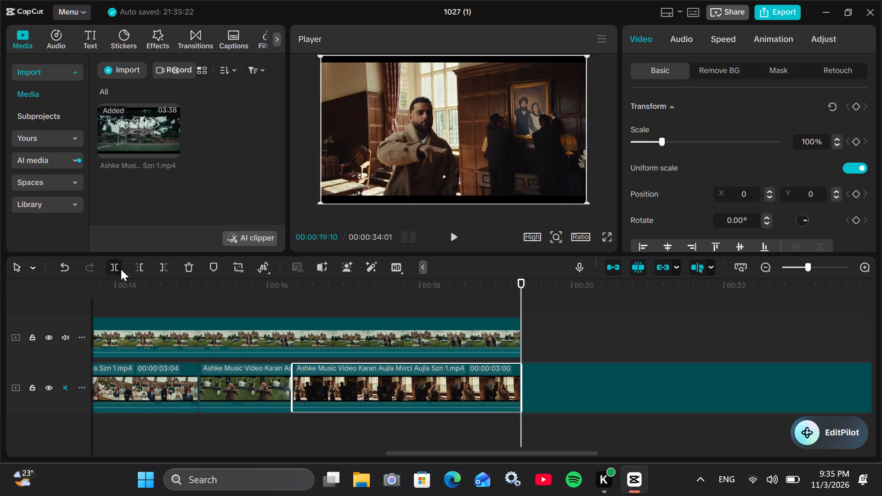
left_click(445, 402)
left_click(187, 271)
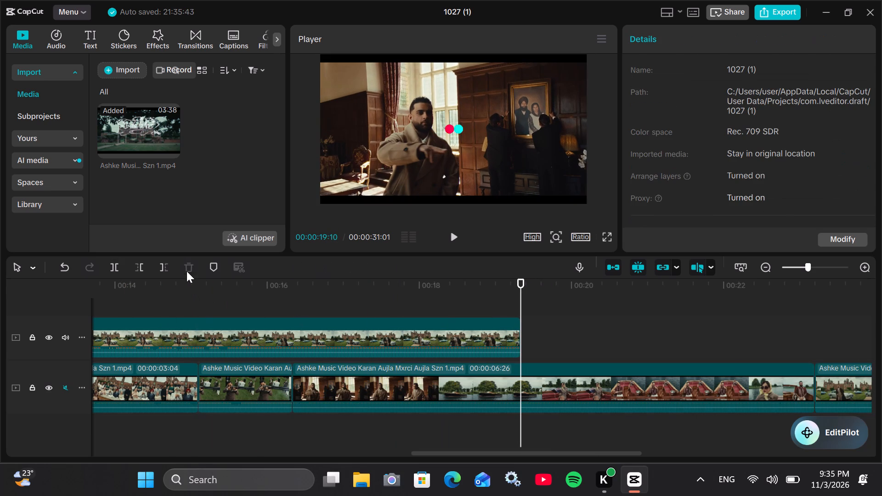
Split the portrait-room clip on the main track a little over one second after its start, leaving 00:00:05:19 after the cut.
left_click(295, 285)
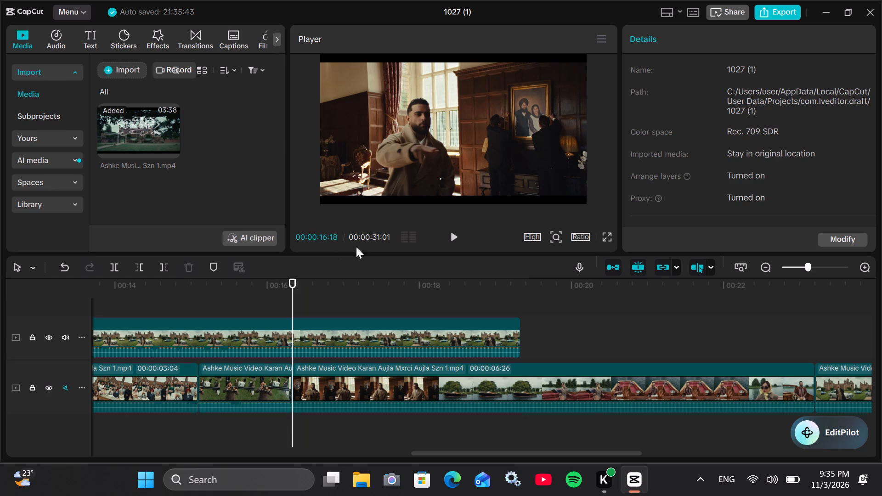
left_click(453, 241)
left_click(361, 293)
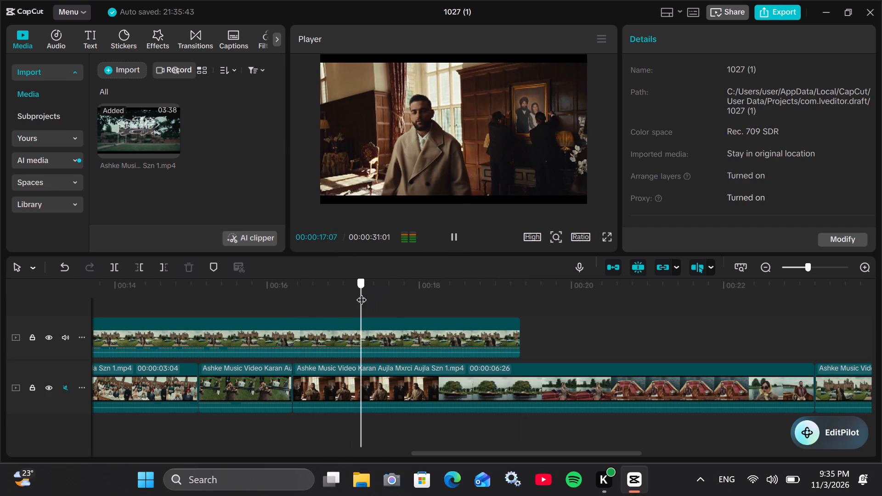
left_click_drag(361, 293, 351, 292)
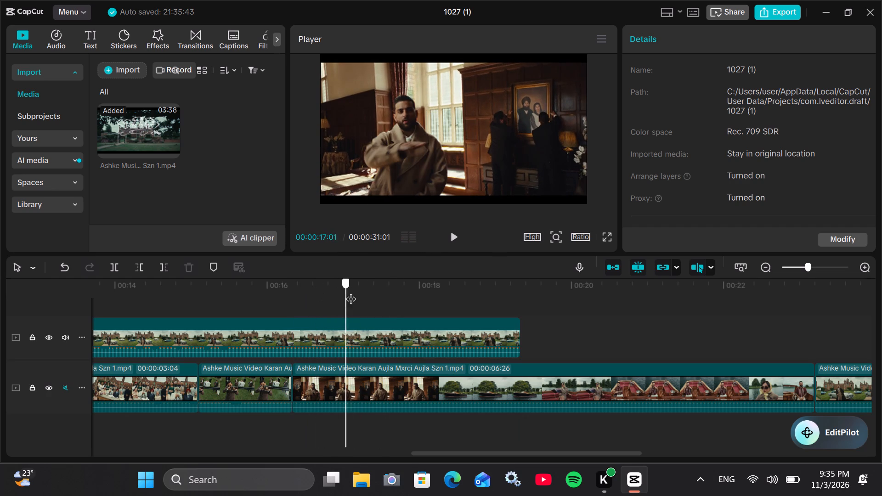
left_click_drag(351, 292, 385, 292)
left_click(113, 267)
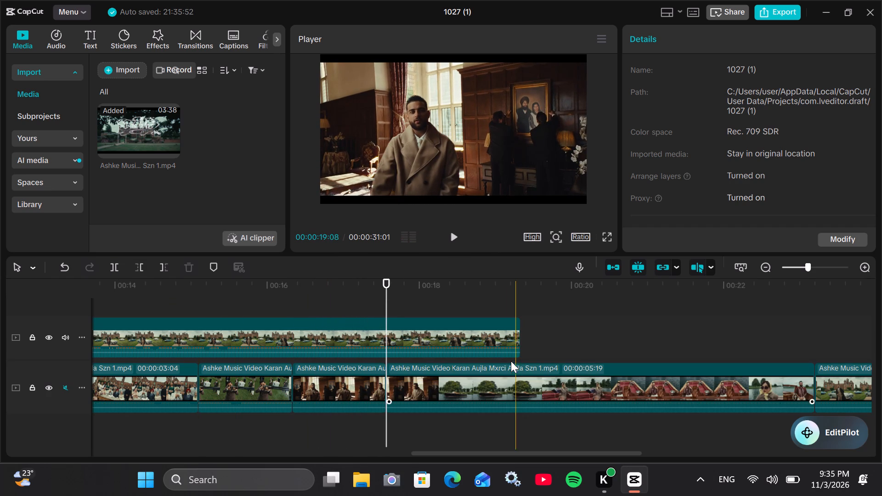
Review the remaining main-track footage, then delete the last two clips, the short final clip and the polo-rider clip before it.
left_click_drag(386, 277, 392, 282)
left_click_drag(391, 282, 531, 290)
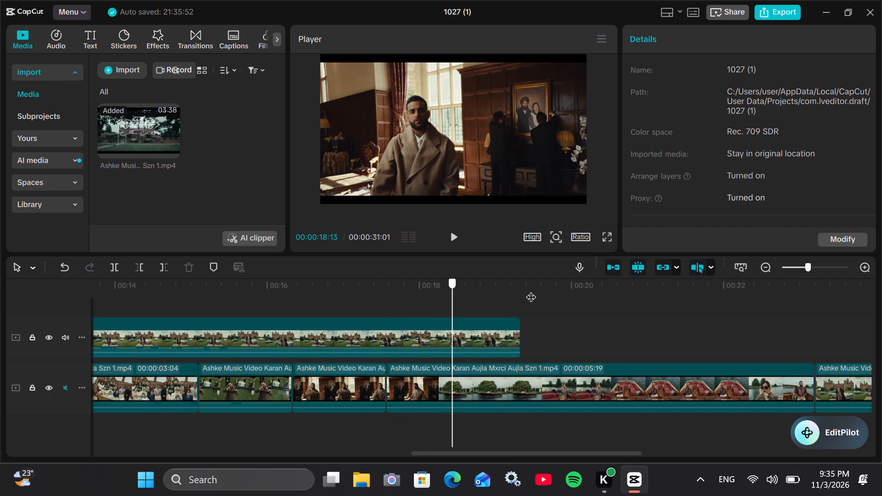
left_click_drag(531, 290, 623, 296)
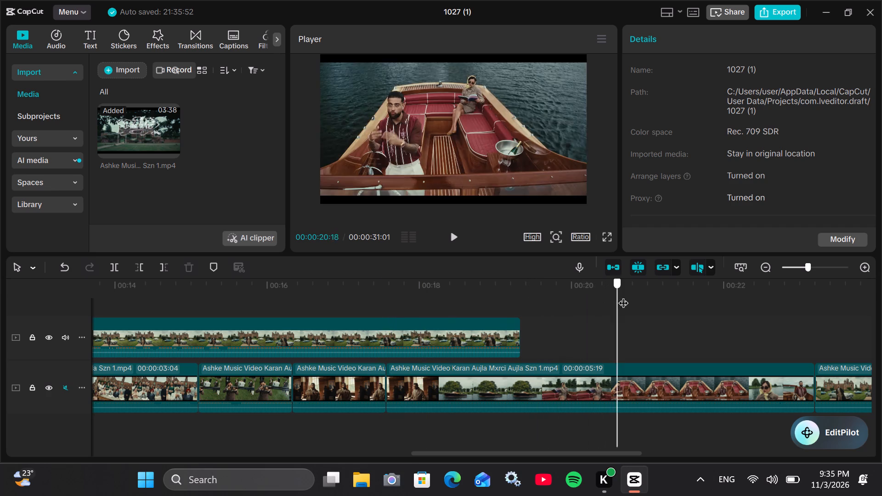
left_click_drag(623, 296, 749, 301)
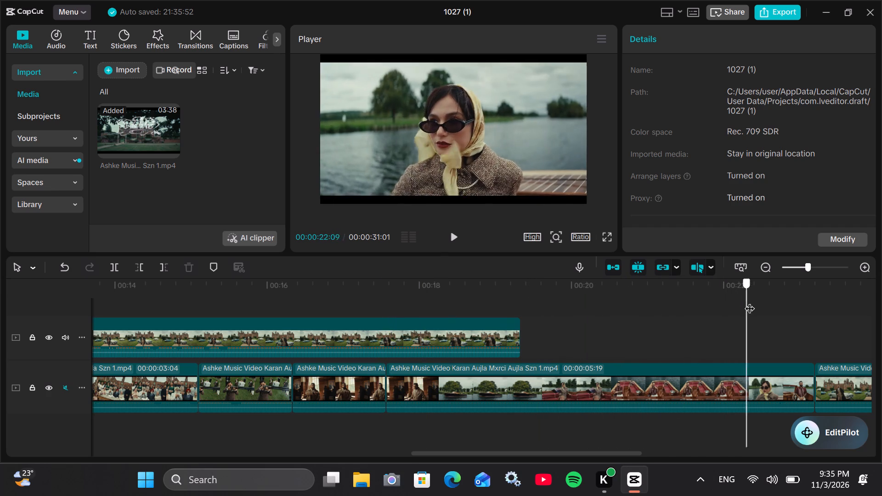
left_click_drag(749, 301, 881, 319)
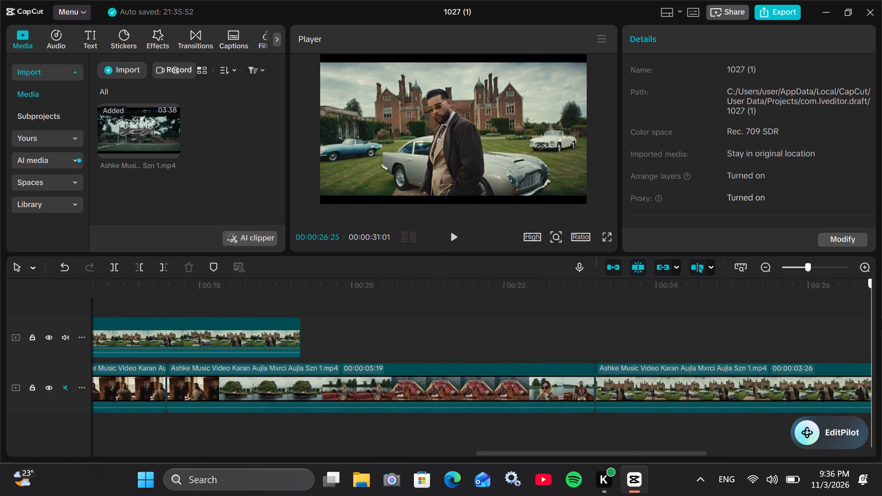
left_click_drag(881, 319, 504, 353)
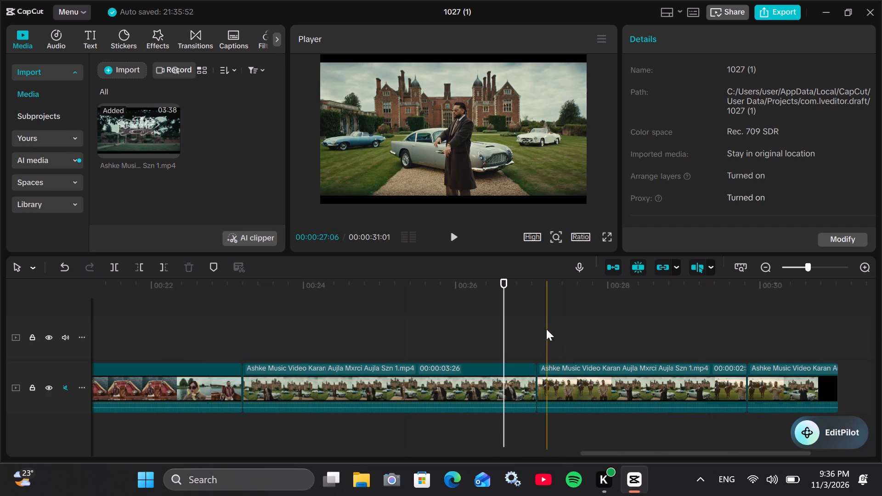
left_click(542, 325)
left_click_drag(542, 325, 531, 331)
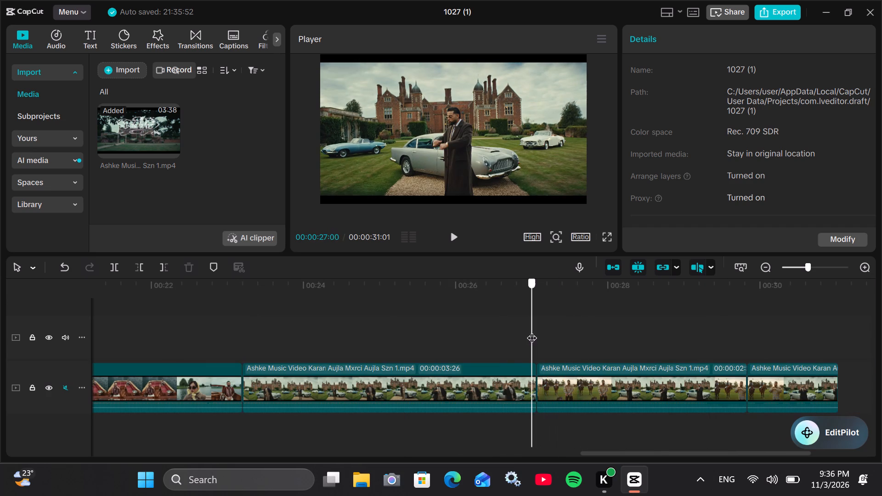
left_click_drag(531, 331, 538, 330)
left_click(457, 237)
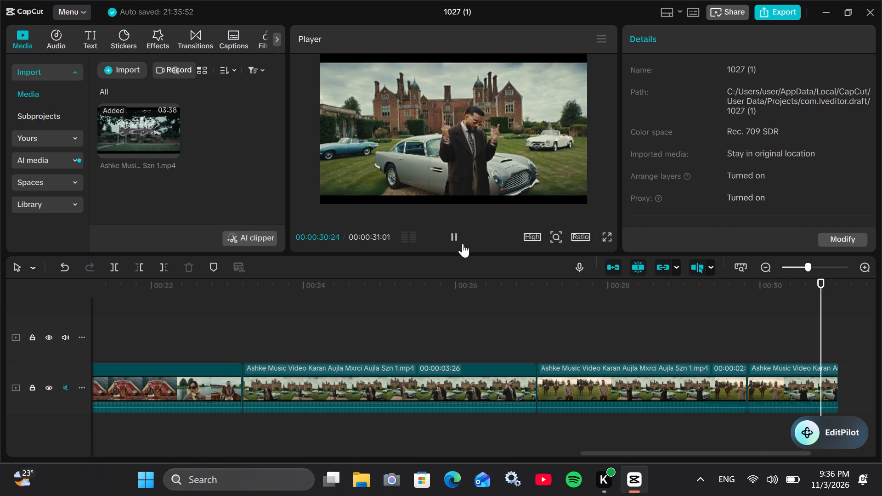
left_click(807, 383)
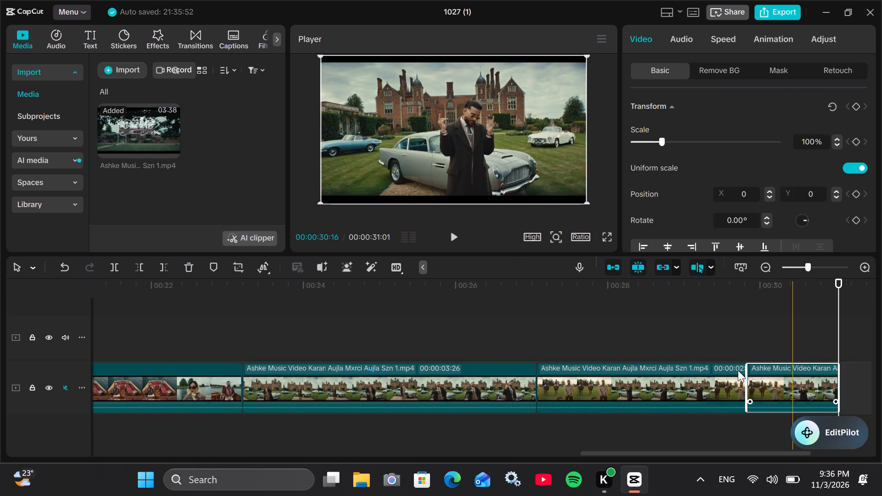
left_click(190, 268)
left_click(612, 395)
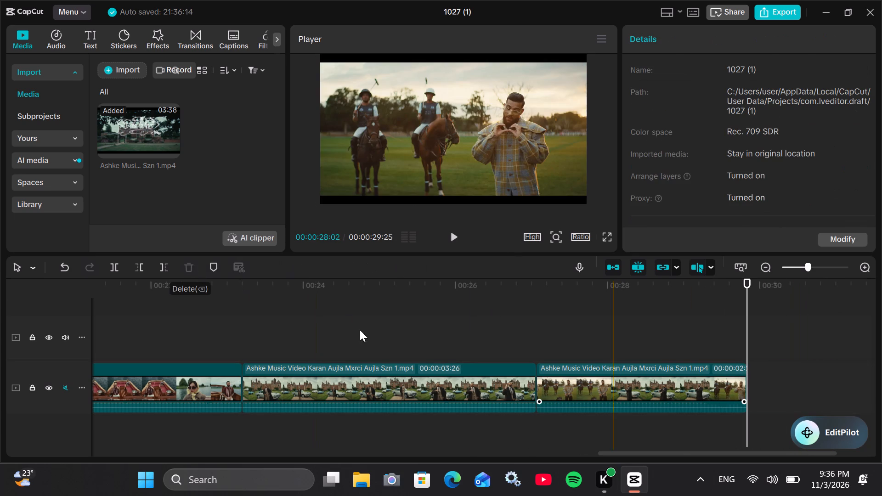
left_click(192, 270)
Split the 00:00:05:19 main-track clip where the man-on-the-boat shot begins, and delete the 00:00:02:29 part before the cut.
left_click(243, 300)
left_click_drag(243, 300, 429, 344)
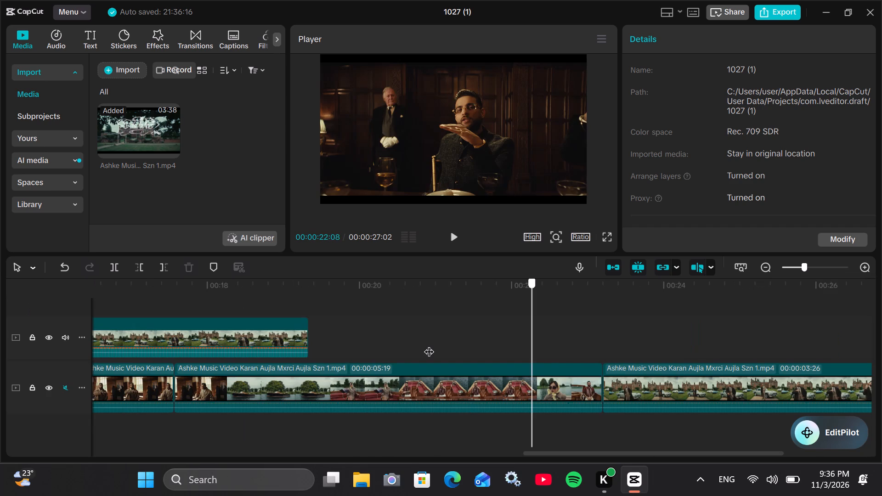
left_click_drag(429, 344, 385, 344)
left_click(450, 241)
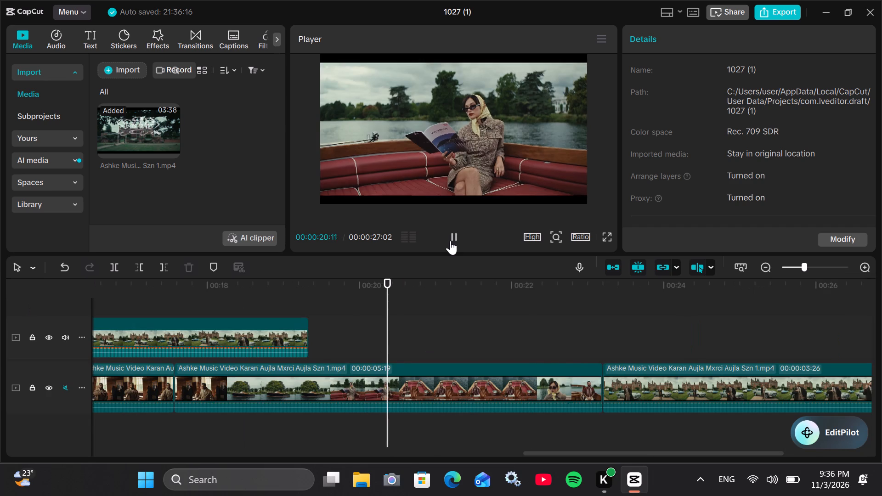
left_click(315, 330)
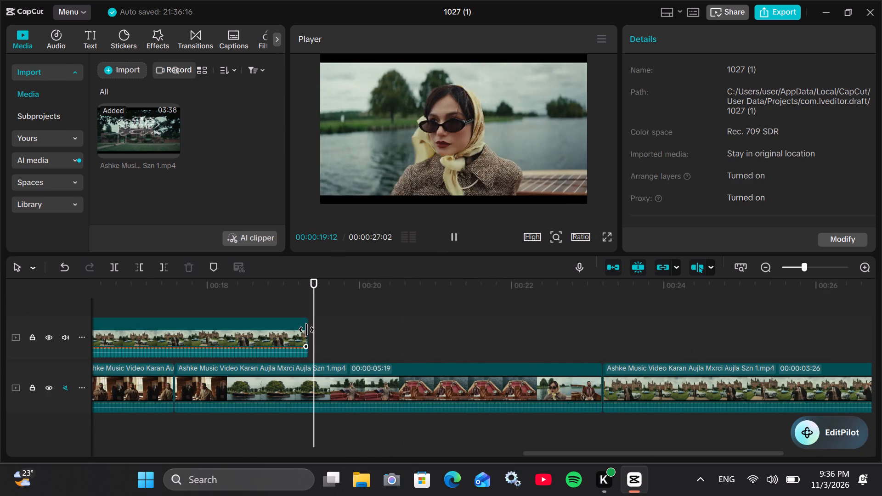
left_click(452, 235)
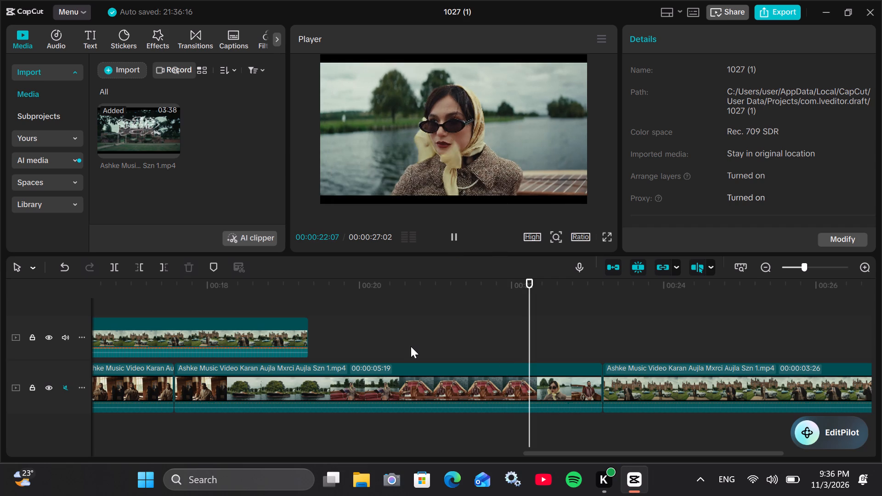
left_click(362, 307)
left_click_drag(363, 306, 397, 308)
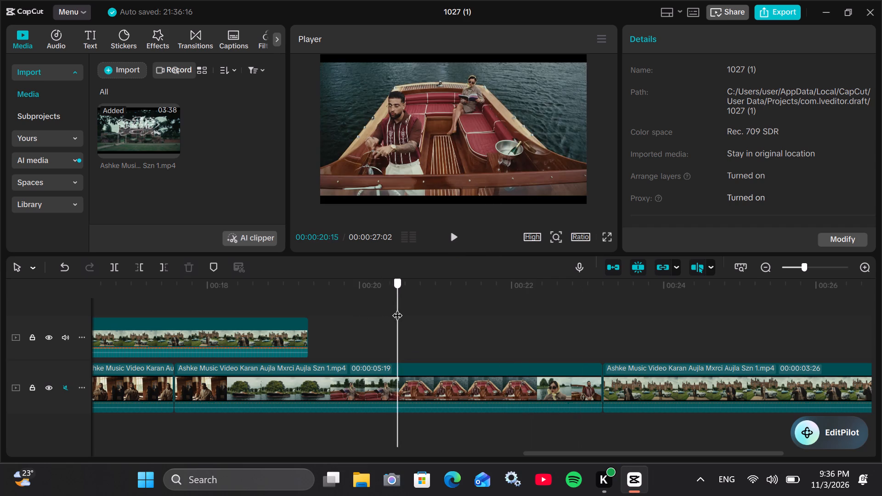
left_click_drag(397, 308, 459, 307)
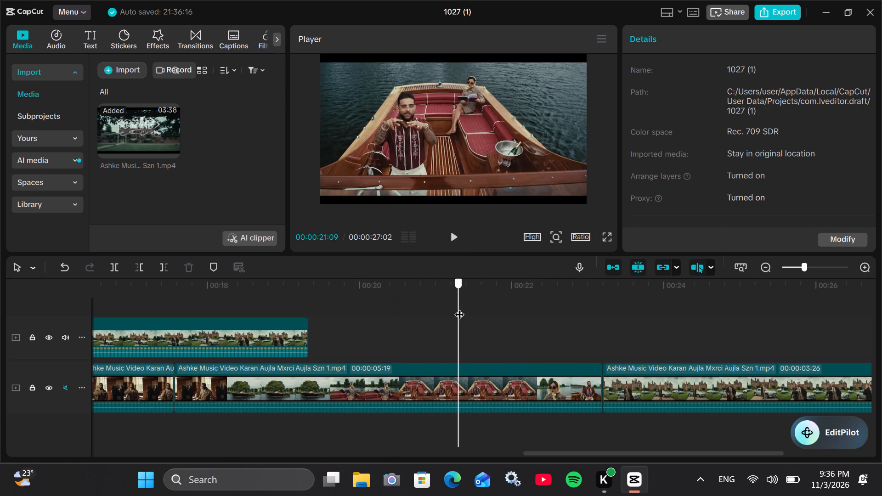
left_click_drag(459, 307, 421, 307)
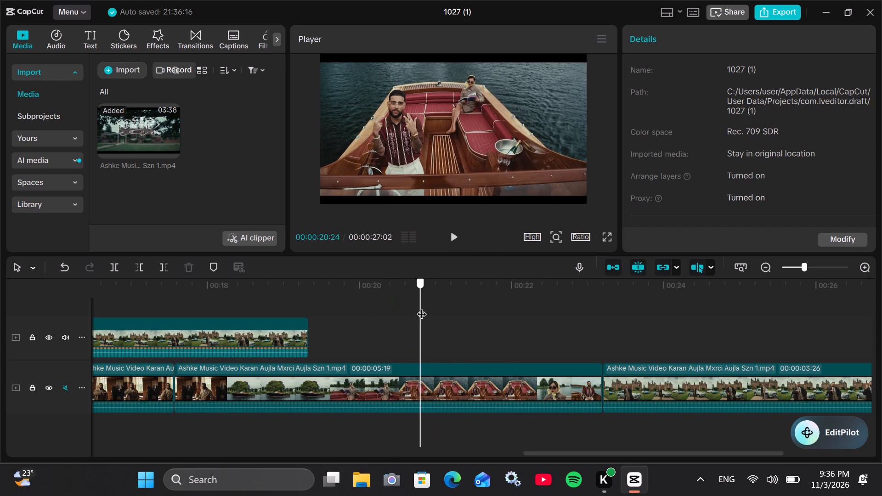
left_click_drag(421, 307, 421, 307)
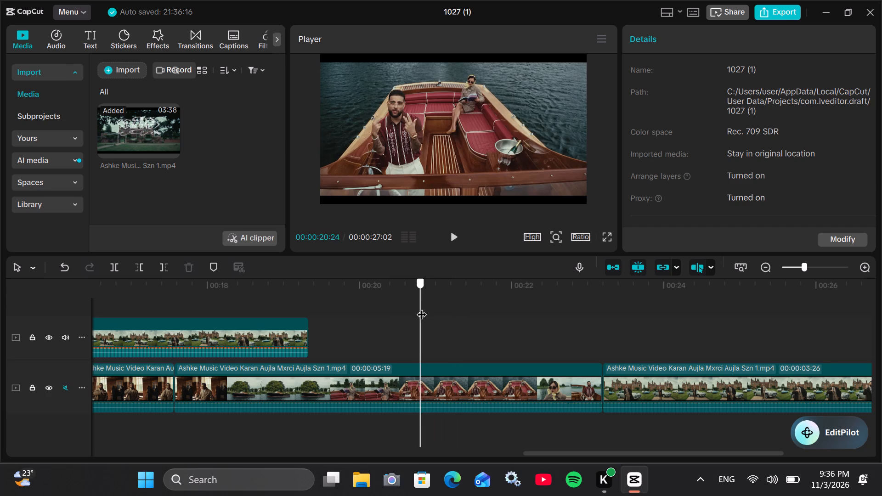
left_click_drag(421, 307, 395, 310)
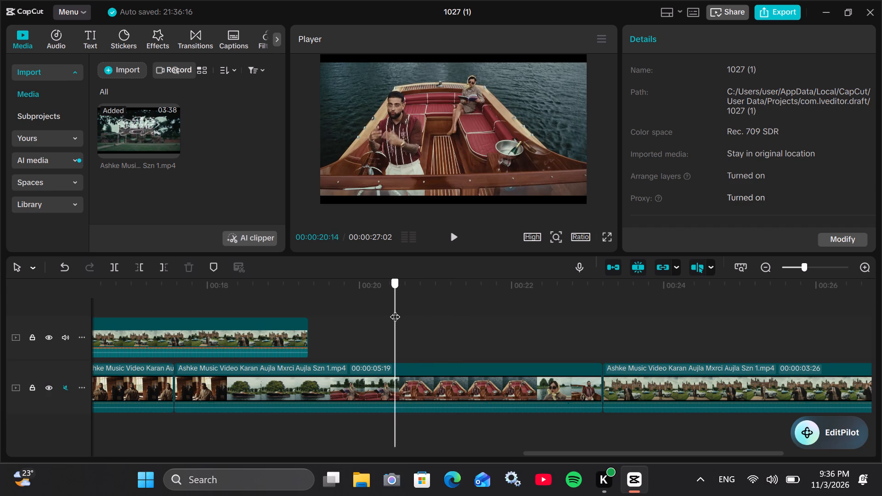
left_click_drag(395, 310, 401, 310)
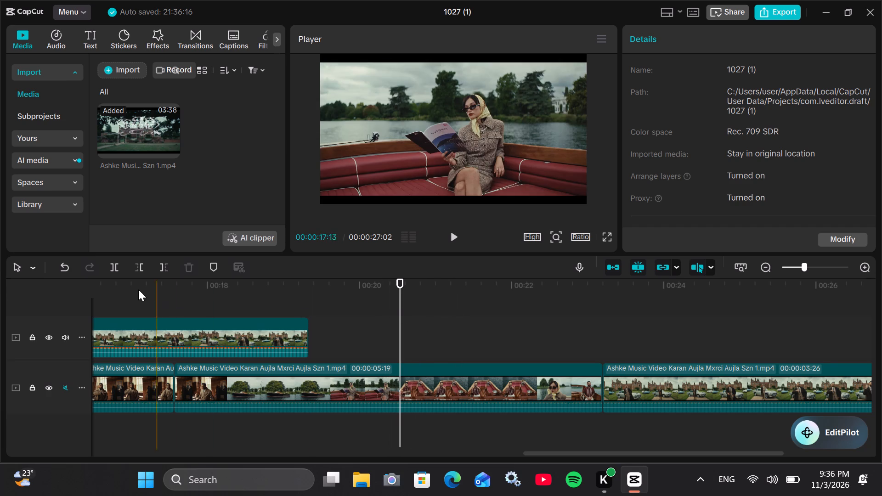
left_click(118, 270)
left_click(359, 383)
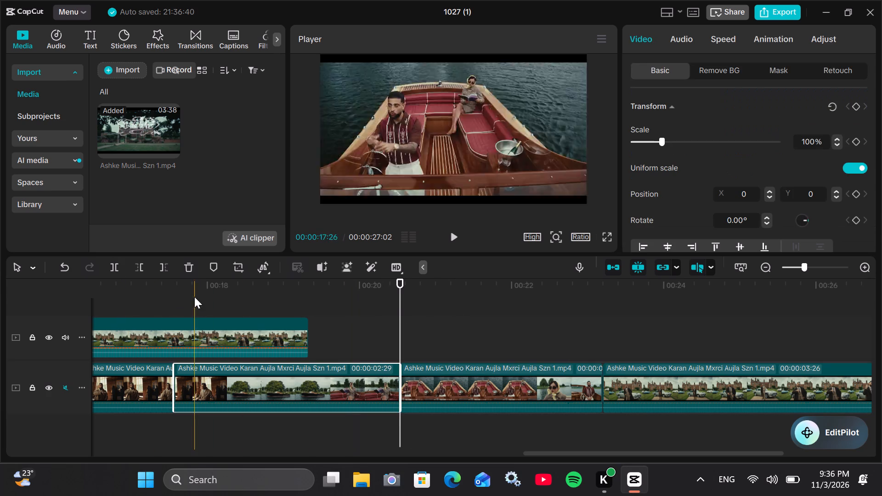
left_click(185, 270)
Play the boat clip in its new place and trim its end back to 00:00:19:10, where the upper clip ends.
left_click(173, 290)
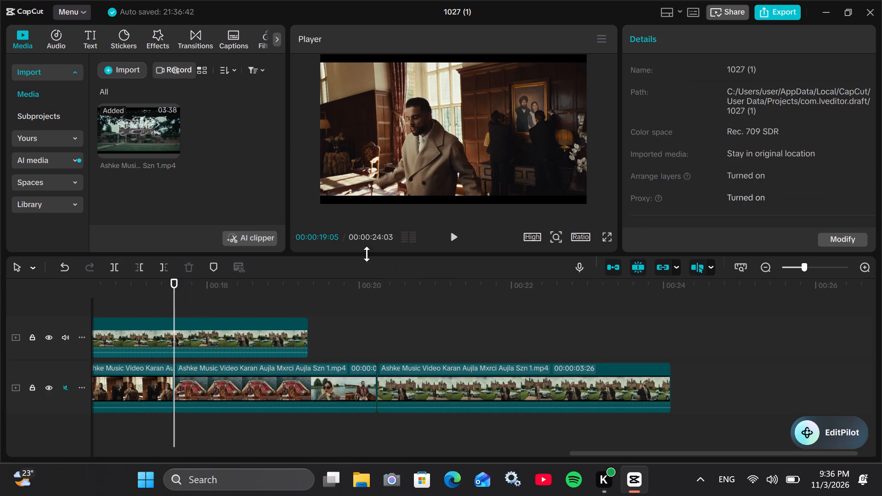
left_click(453, 236)
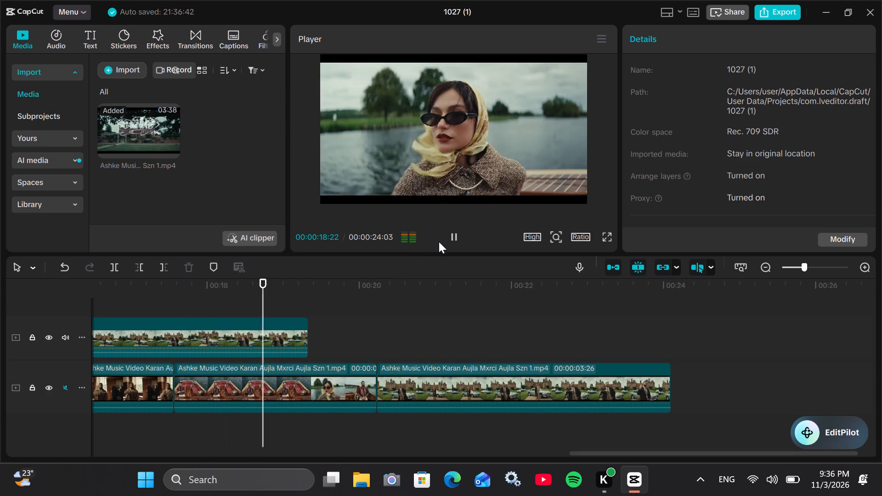
left_click(202, 305)
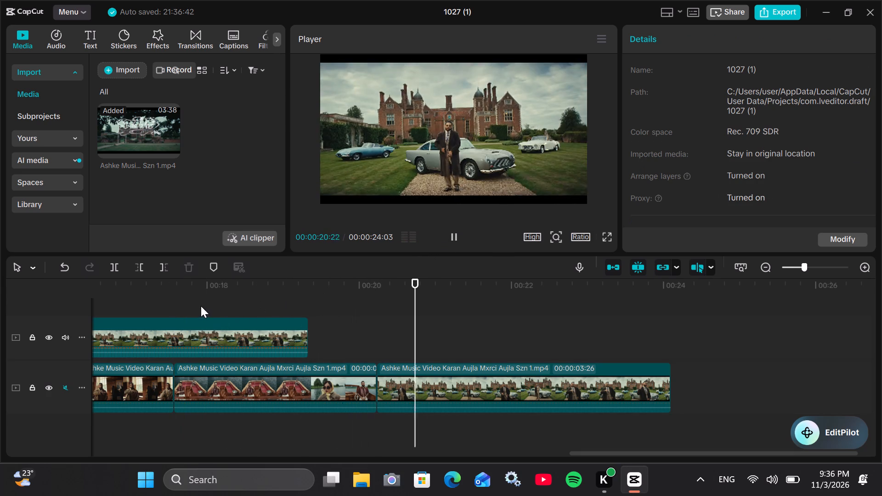
left_click(201, 306)
left_click(206, 296)
left_click_drag(206, 296, 177, 299)
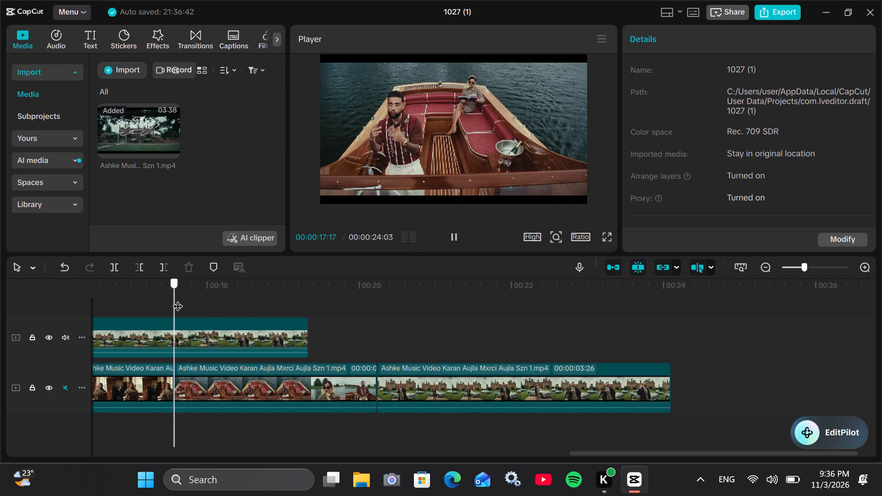
left_click_drag(177, 299, 237, 299)
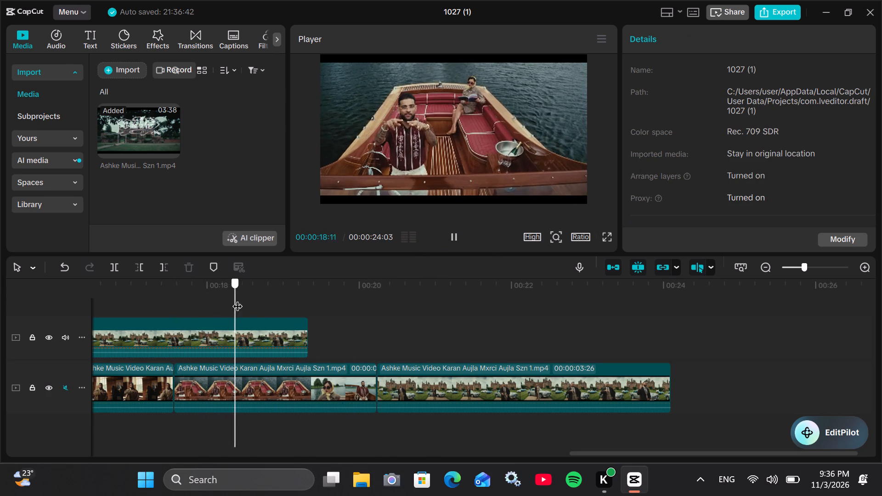
left_click_drag(237, 299, 278, 299)
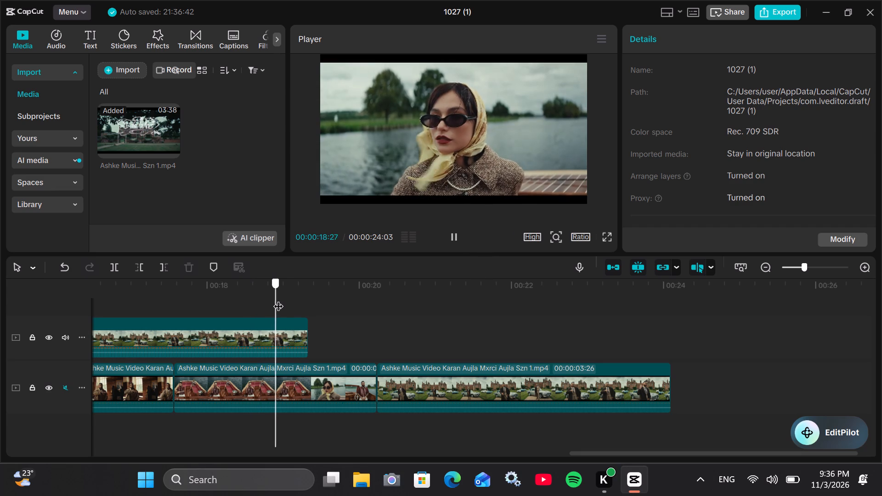
left_click_drag(278, 299, 312, 299)
left_click(310, 371)
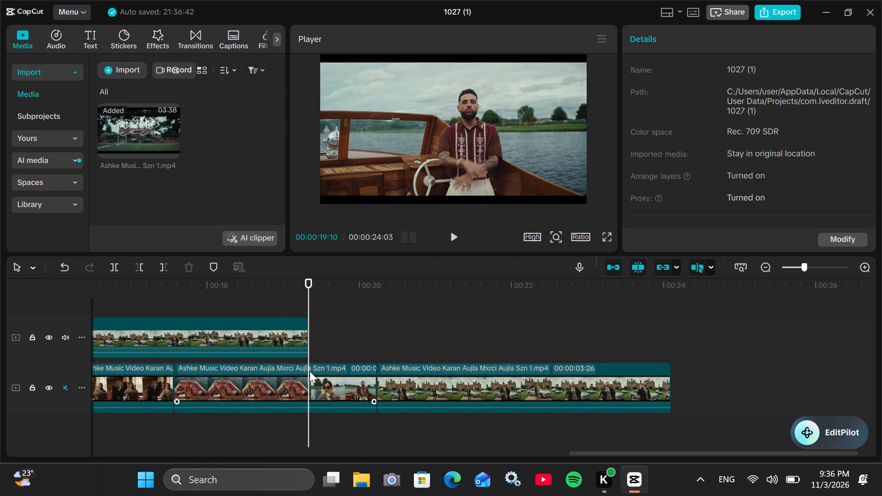
left_click_drag(378, 381, 306, 382)
Delete the 00:00:03:26 silver-car clip that follows the boat clip on the main track.
left_click(369, 388)
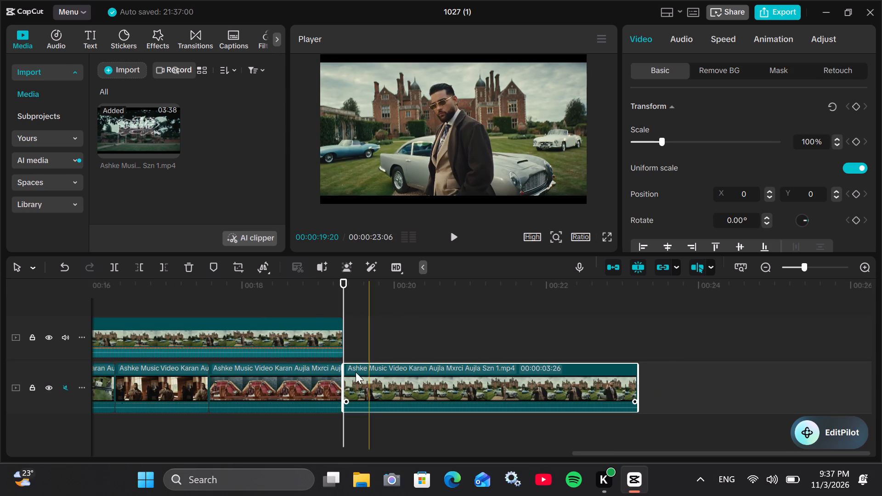
left_click(188, 269)
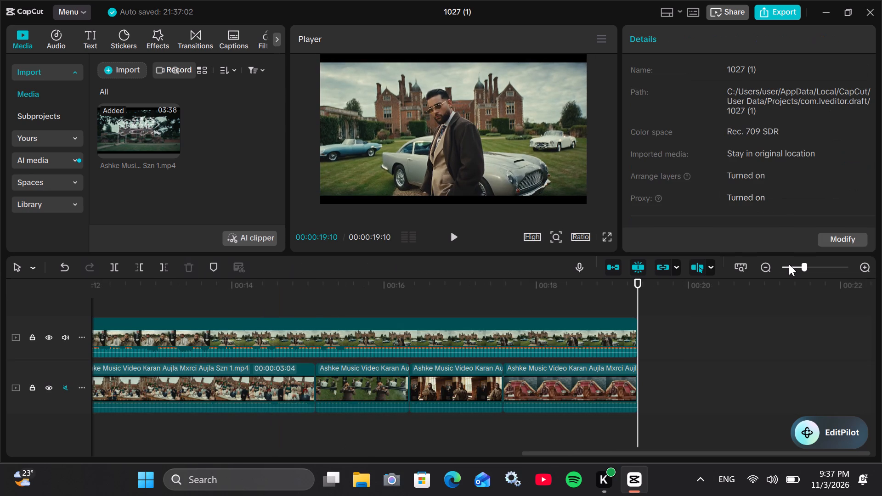
Scrub across the shortened edit and play it from the start to check the main-track cuts against the upper track.
left_click(797, 265)
left_click(473, 301)
left_click_drag(473, 301, 650, 304)
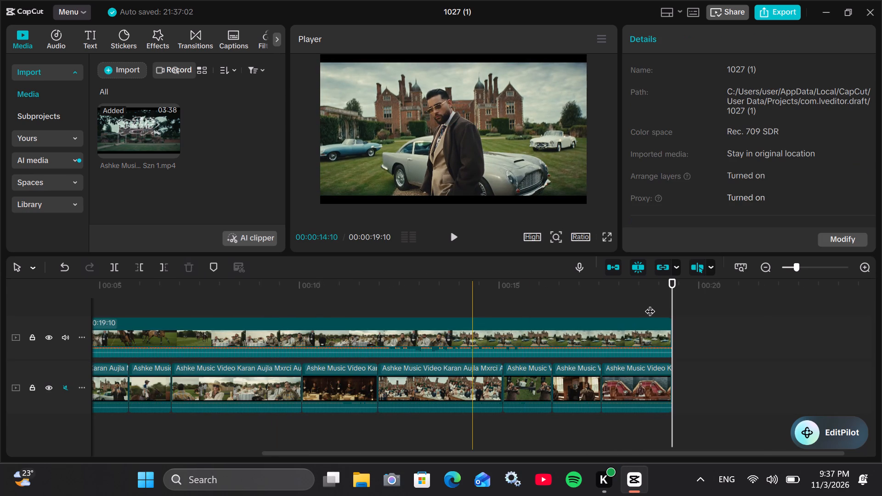
left_click_drag(650, 304, 673, 305)
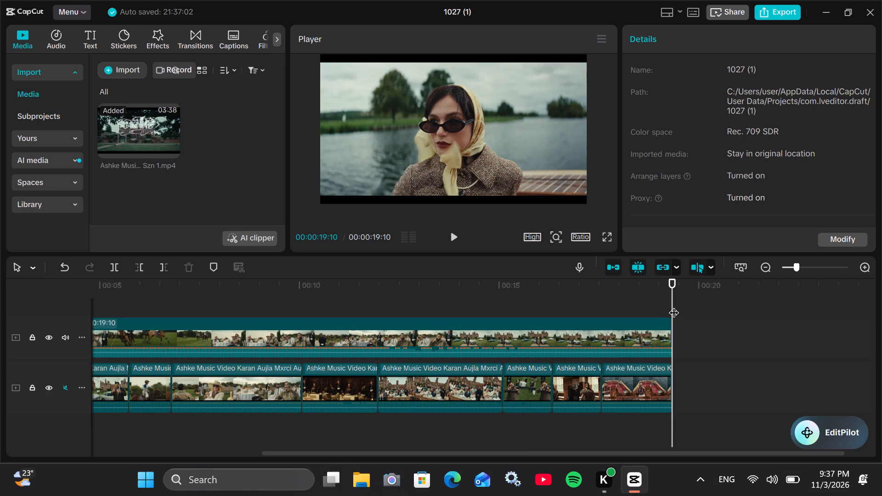
left_click(388, 300)
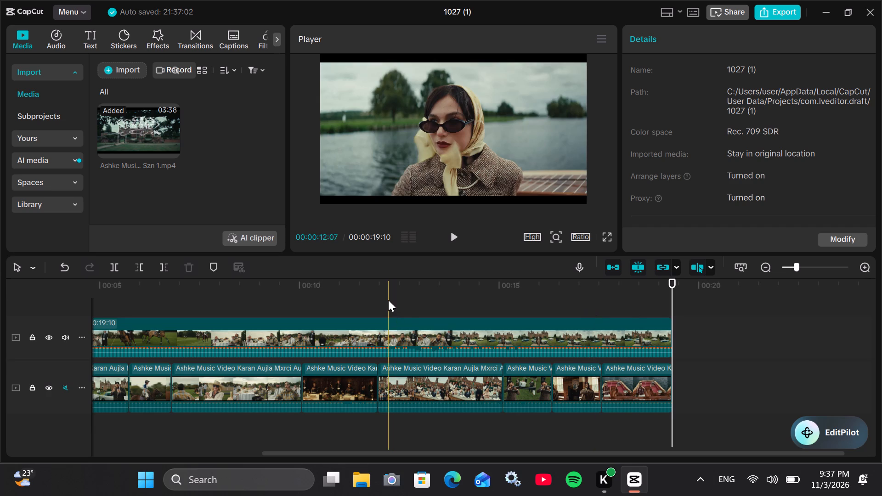
left_click_drag(388, 299, 0, 268)
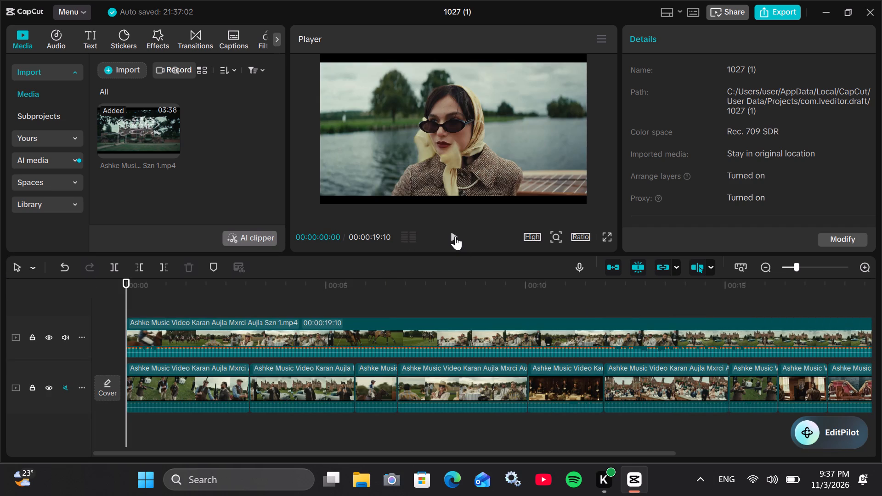
left_click(455, 236)
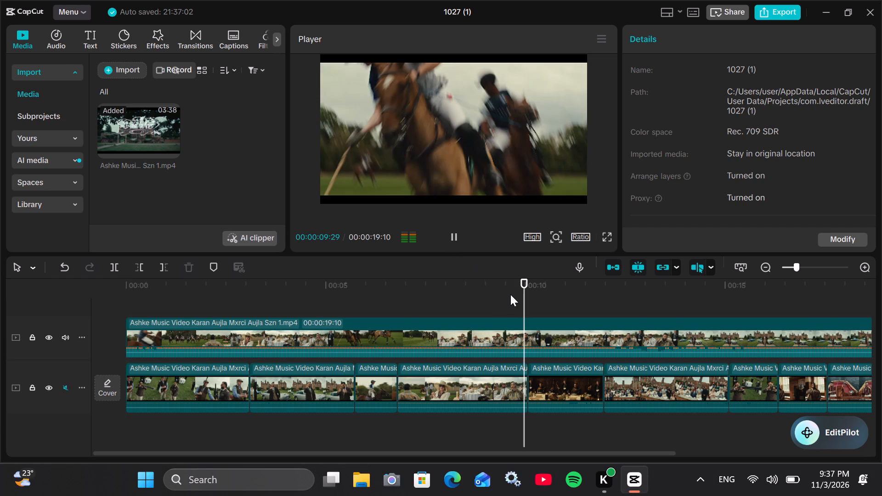
left_click(788, 266)
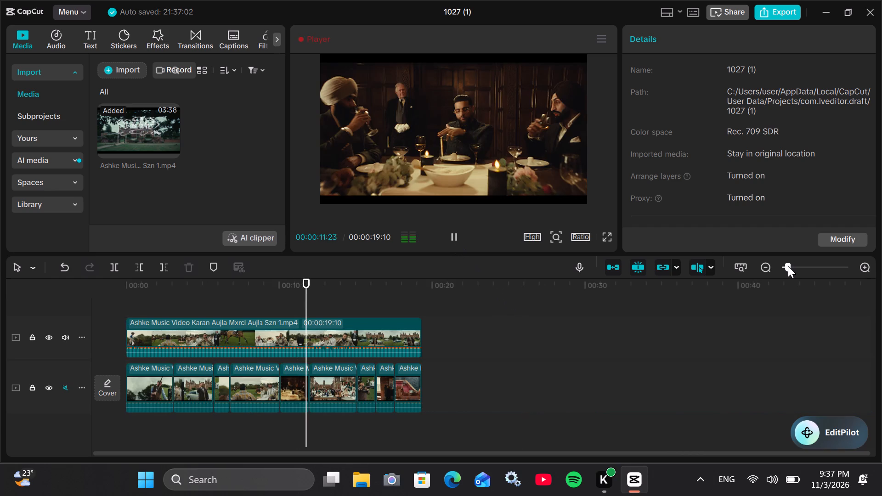
left_click(325, 292)
left_click_drag(328, 292, 0, 303)
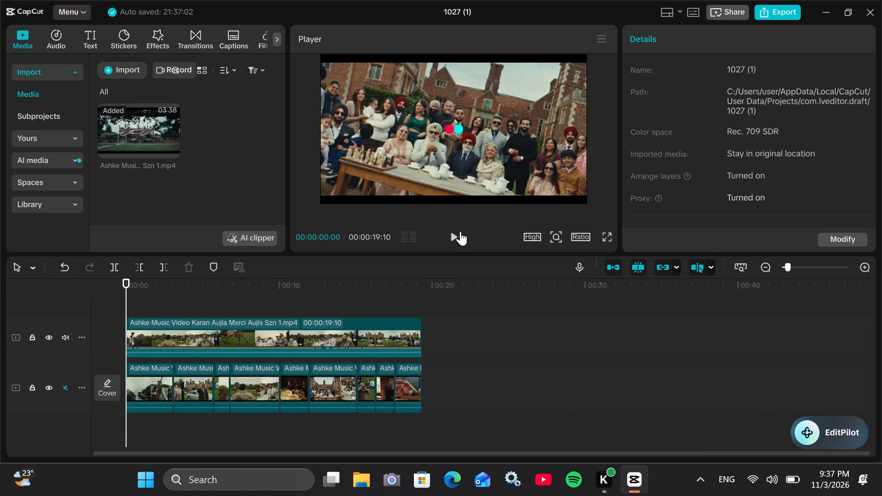
left_click(452, 236)
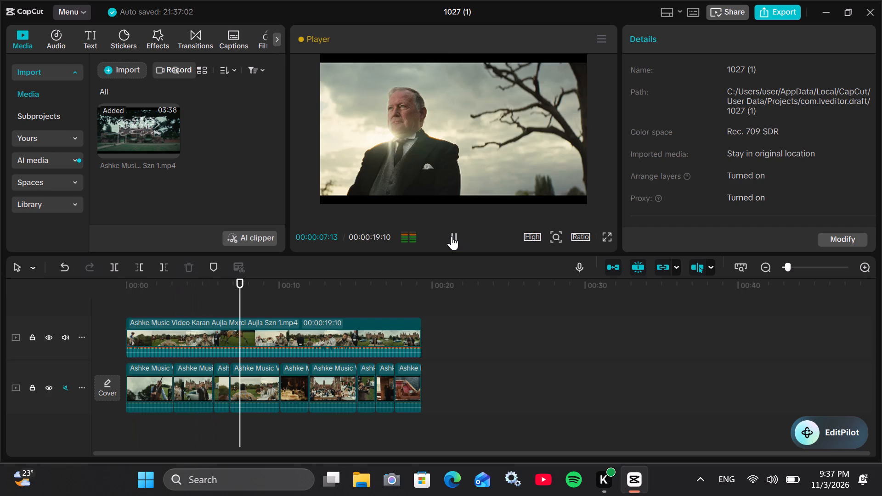
left_click(240, 297)
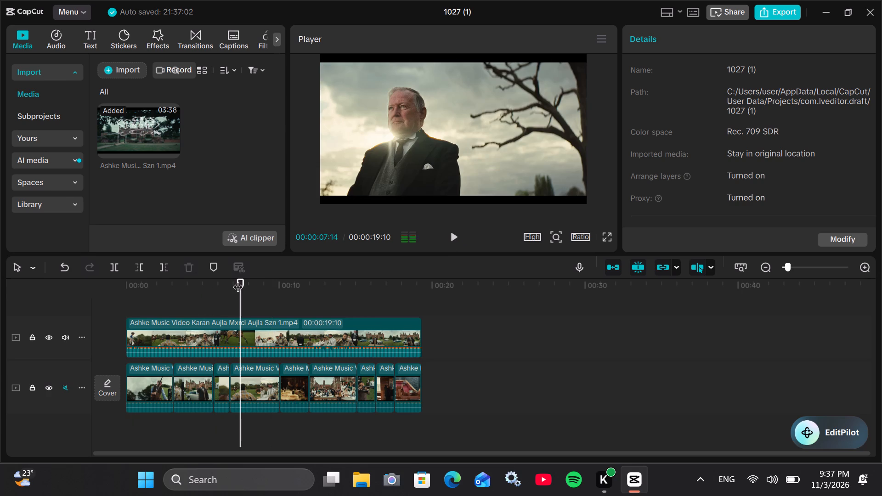
Set the project's aspect ratio to 9:16 and return the playhead to the start.
left_click(576, 234)
left_click(640, 385)
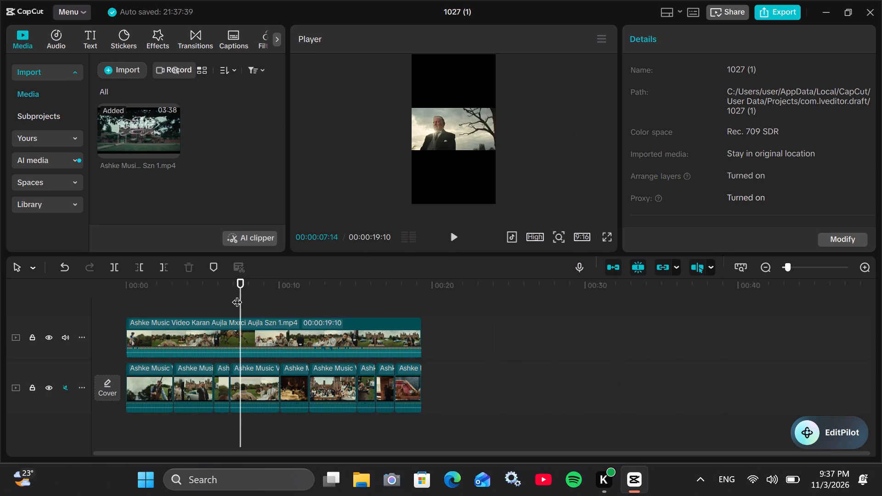
left_click_drag(238, 293, 98, 298)
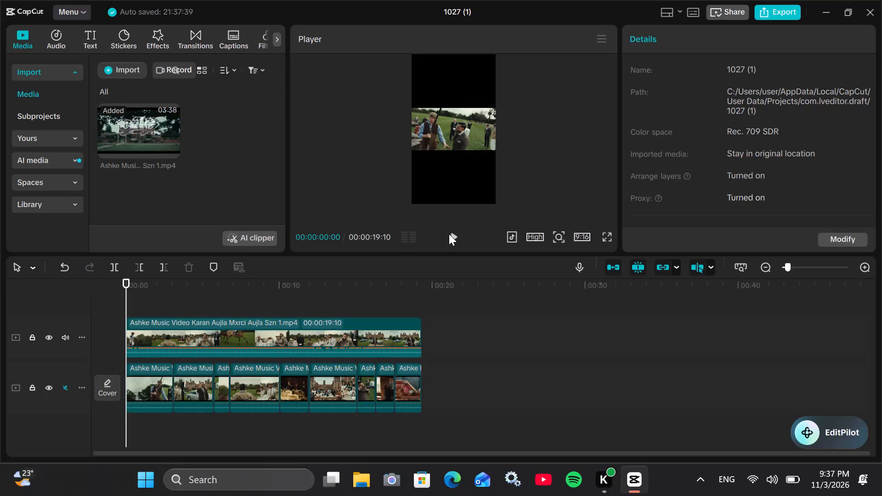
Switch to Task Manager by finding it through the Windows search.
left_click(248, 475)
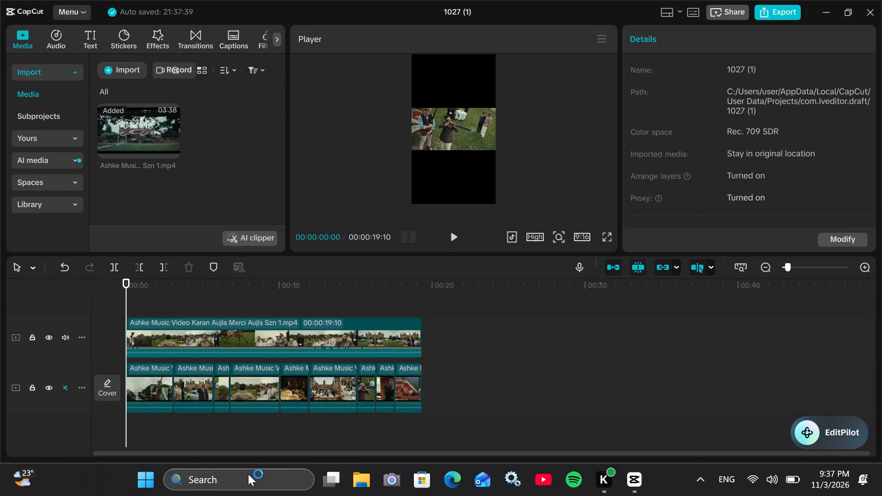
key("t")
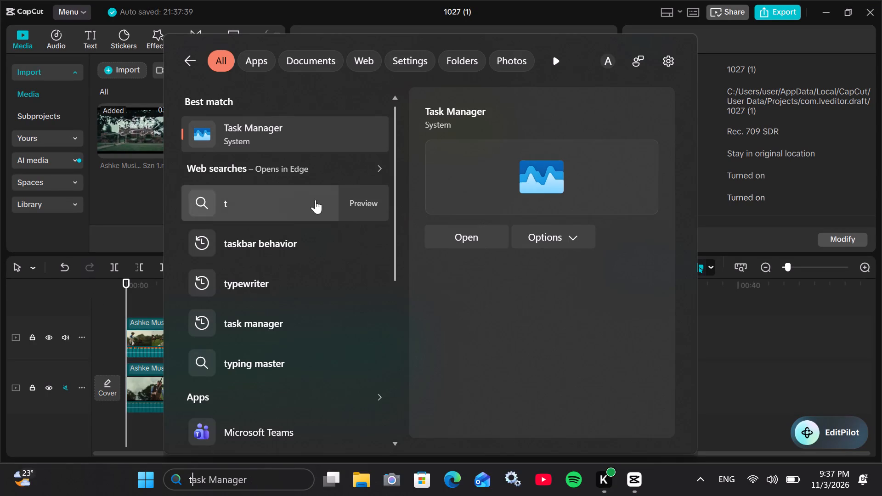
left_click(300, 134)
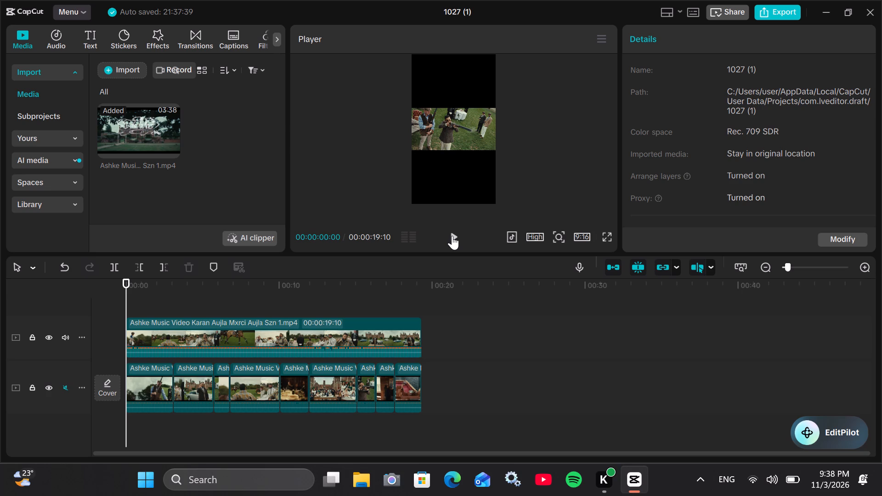
Preview the vertical frame, then select all main-track clips and scale them uniformly to 360% to fill it.
left_click(456, 237)
left_click(199, 291)
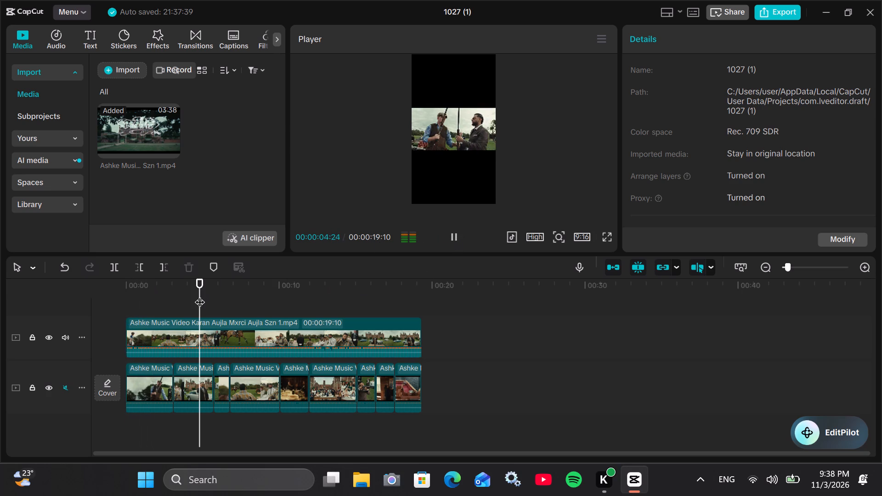
left_click_drag(458, 387, 132, 389)
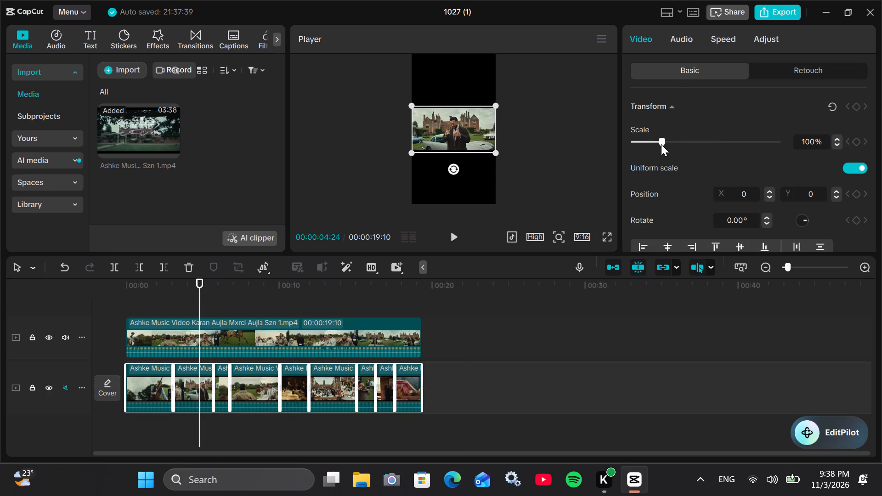
left_click_drag(661, 142, 735, 146)
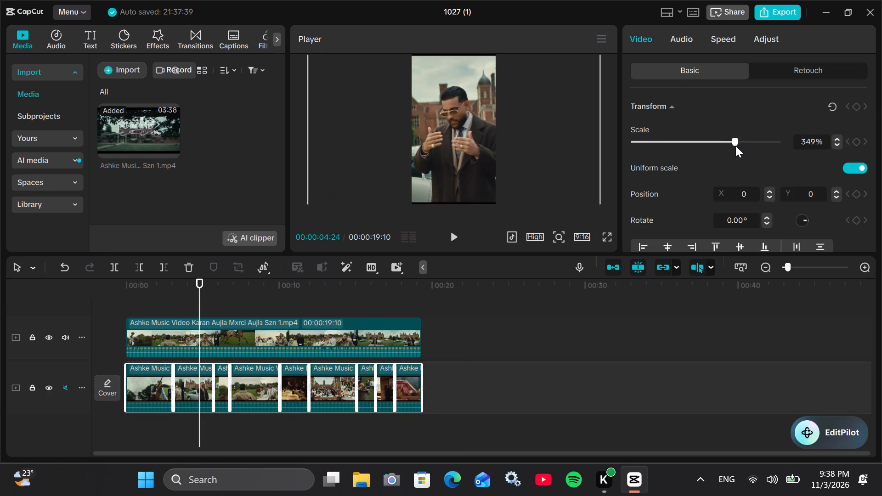
left_click_drag(735, 146, 737, 145)
Play the enlarged vertical edit from the start to examine how the opening main-track clips are framed.
left_click(179, 284)
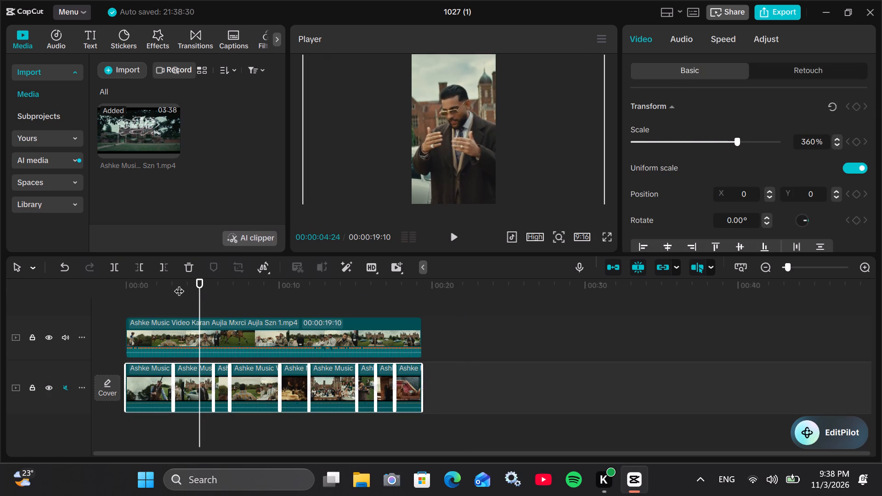
left_click_drag(181, 285, 84, 281)
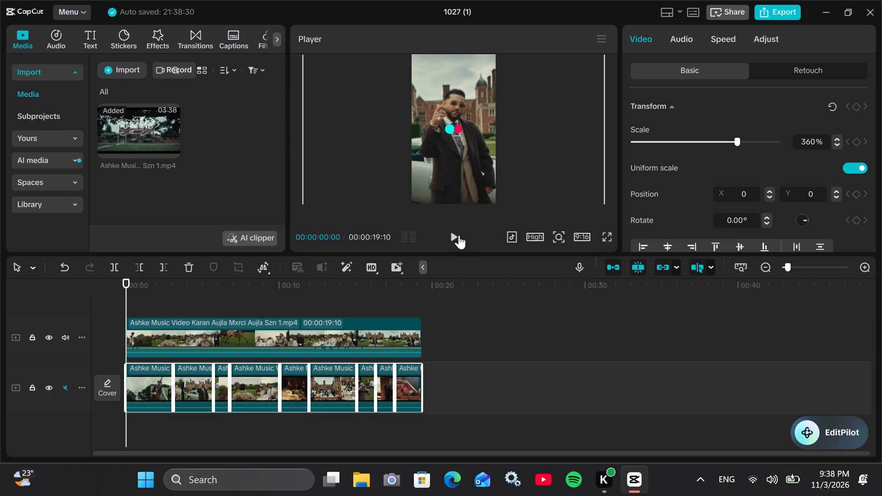
left_click(453, 234)
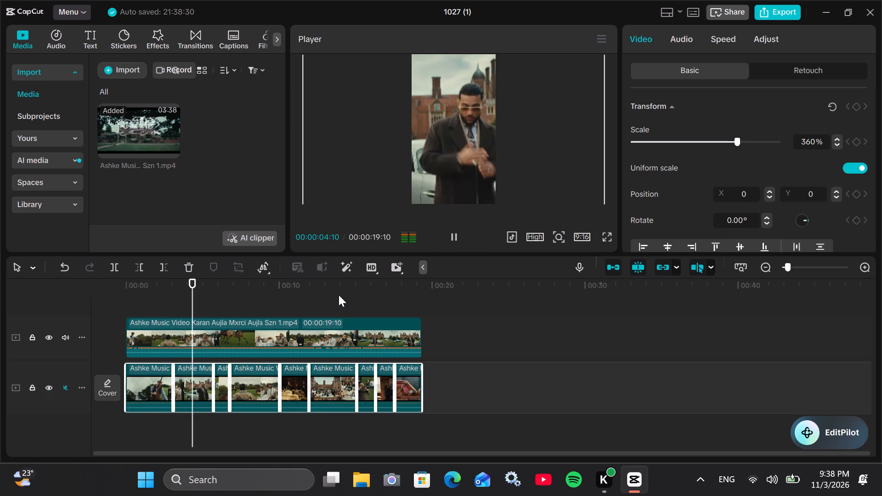
left_click(158, 303)
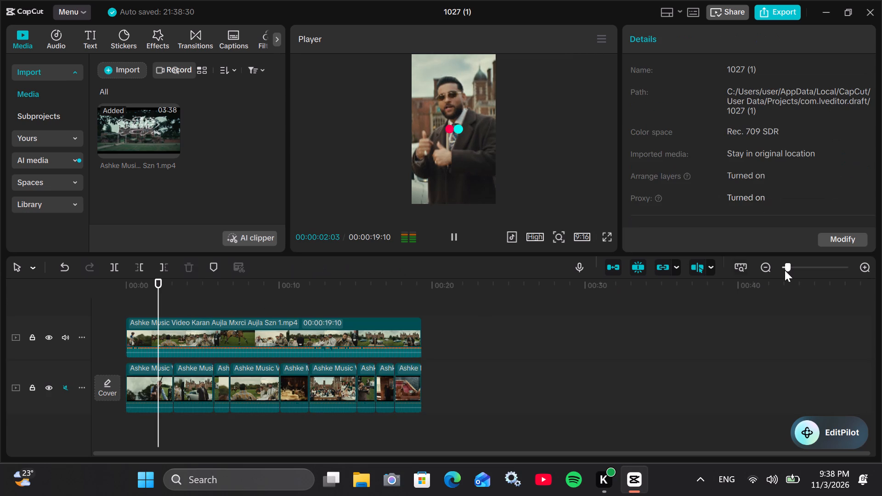
left_click_drag(786, 268, 801, 265)
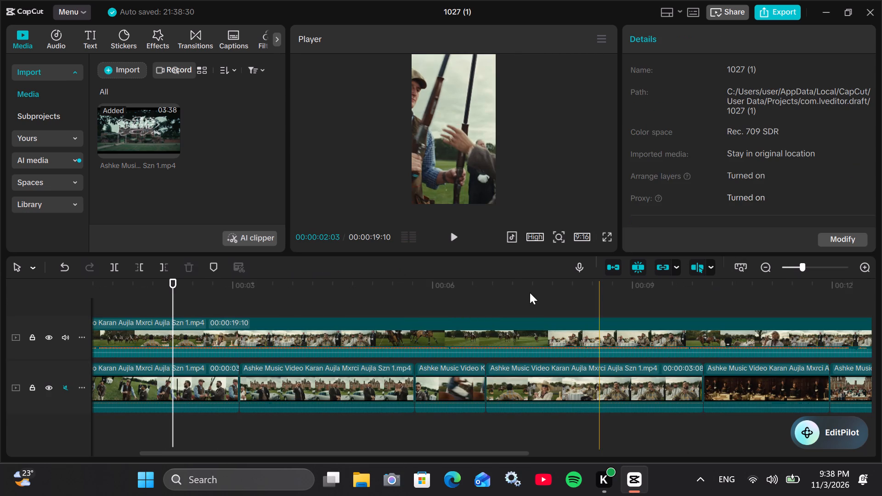
left_click(226, 297)
left_click_drag(229, 297, 0, 287)
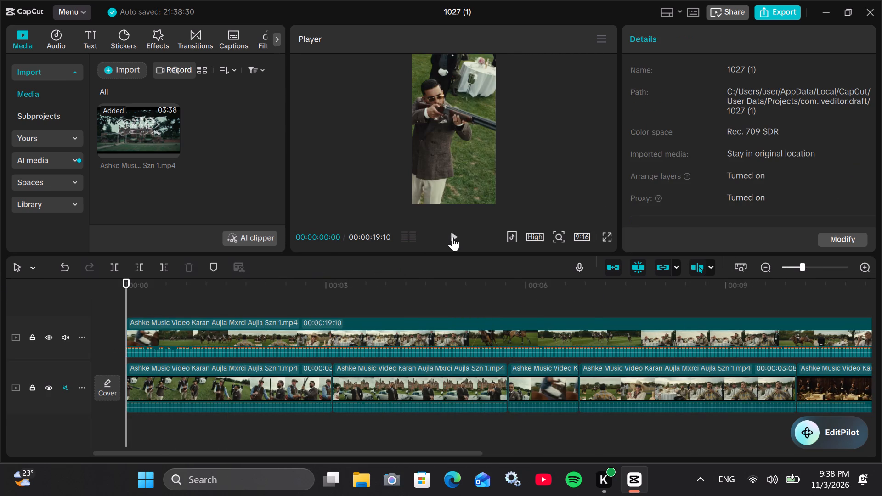
left_click(452, 237)
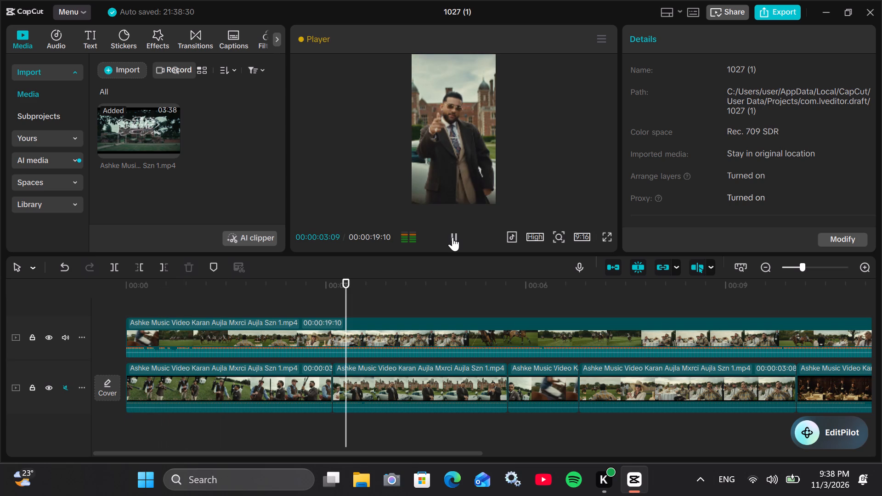
Scrub back and forth through the opening main-track clip up to its first cut and replay it from the start to examine its ending.
left_click(220, 297)
left_click_drag(220, 297, 263, 299)
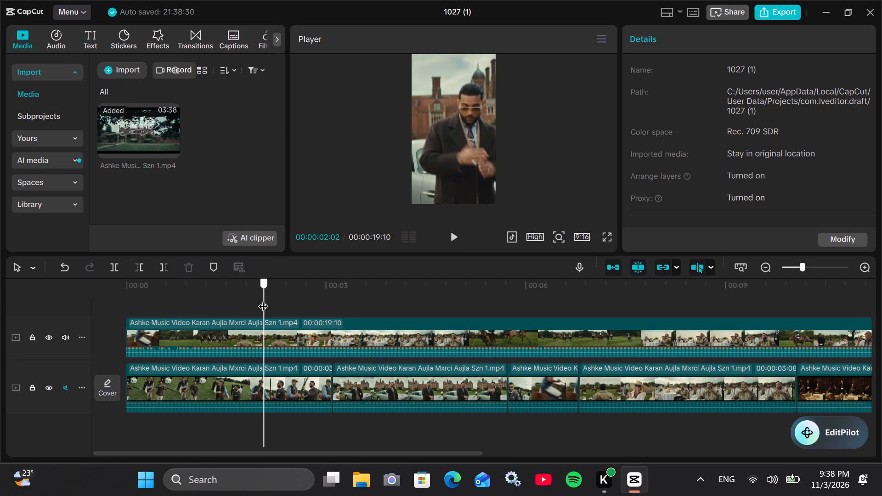
left_click_drag(263, 299, 215, 302)
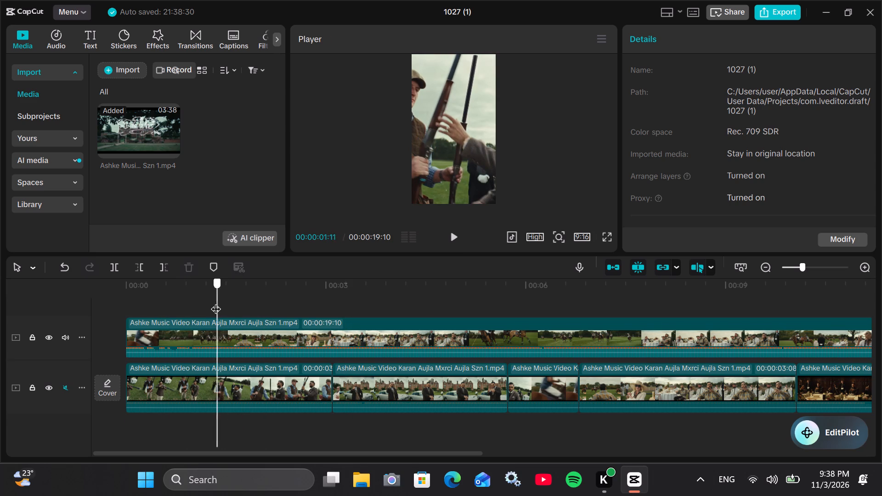
left_click_drag(215, 302, 206, 301)
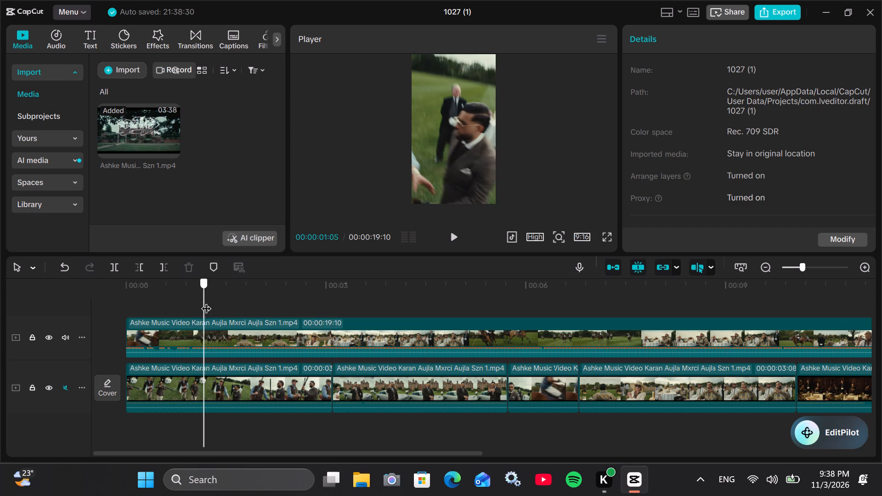
left_click_drag(206, 301, 272, 297)
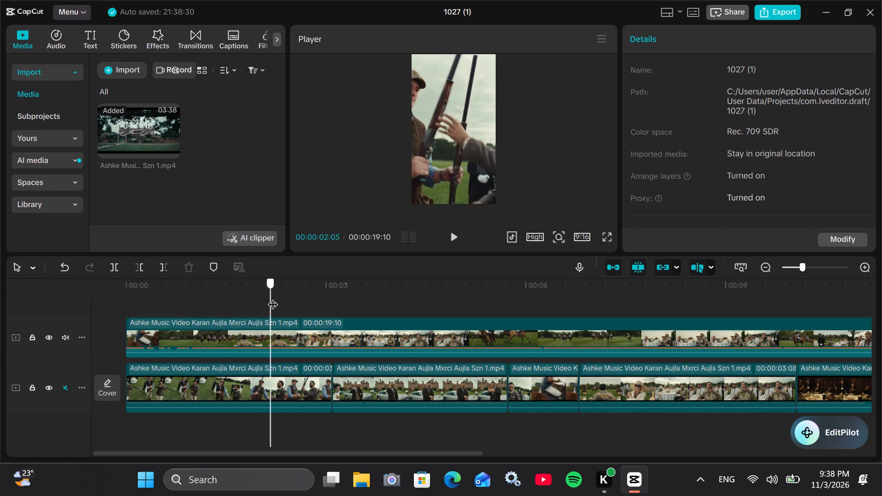
left_click_drag(272, 297, 323, 293)
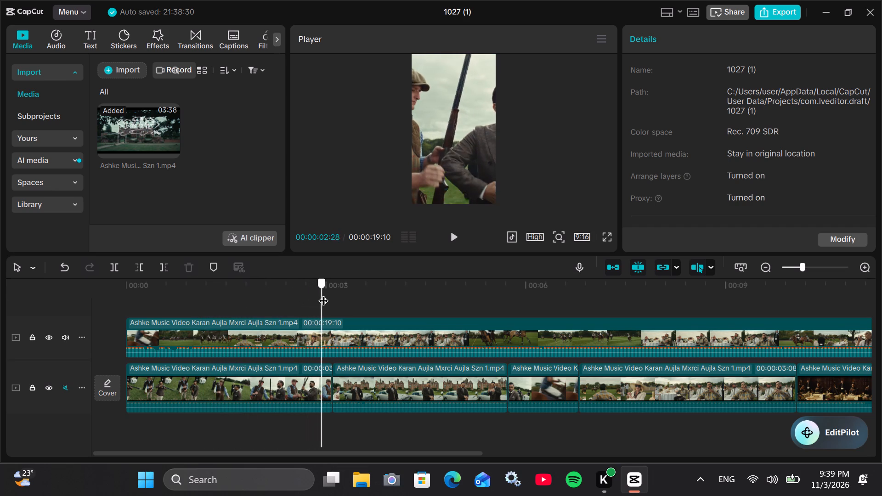
left_click_drag(323, 293, 330, 293)
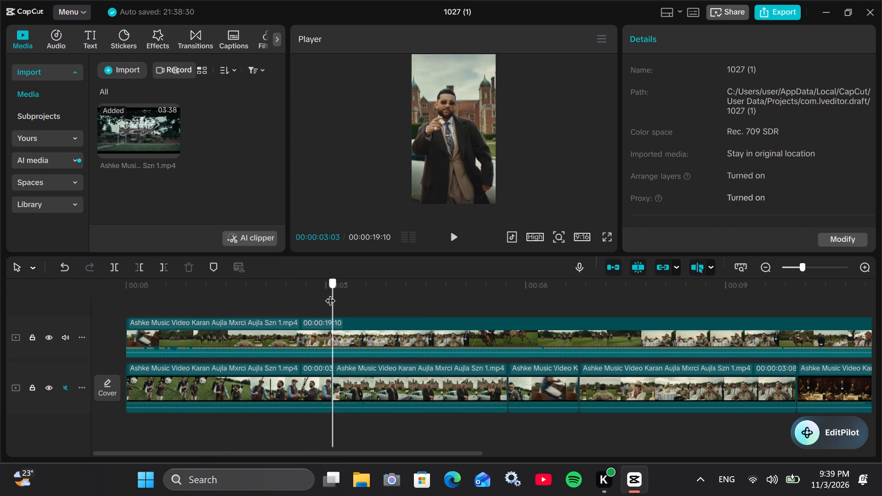
left_click_drag(330, 293, 270, 294)
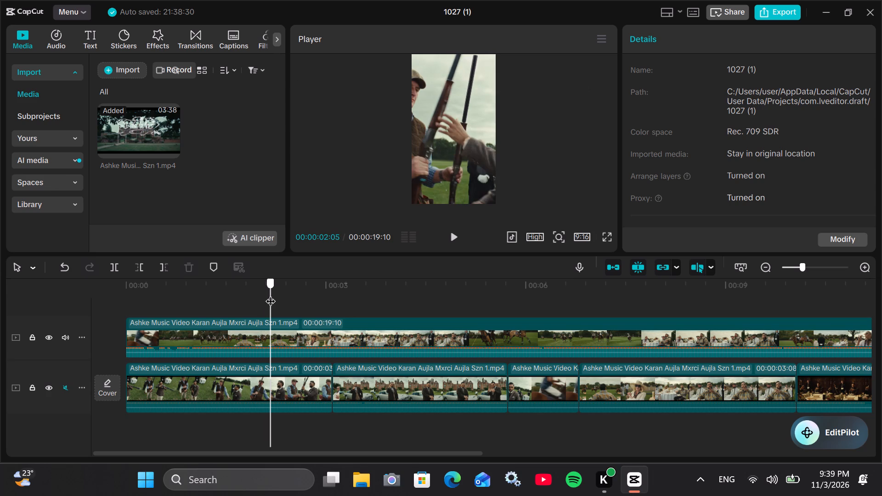
left_click_drag(270, 294, 282, 295)
left_click(450, 239)
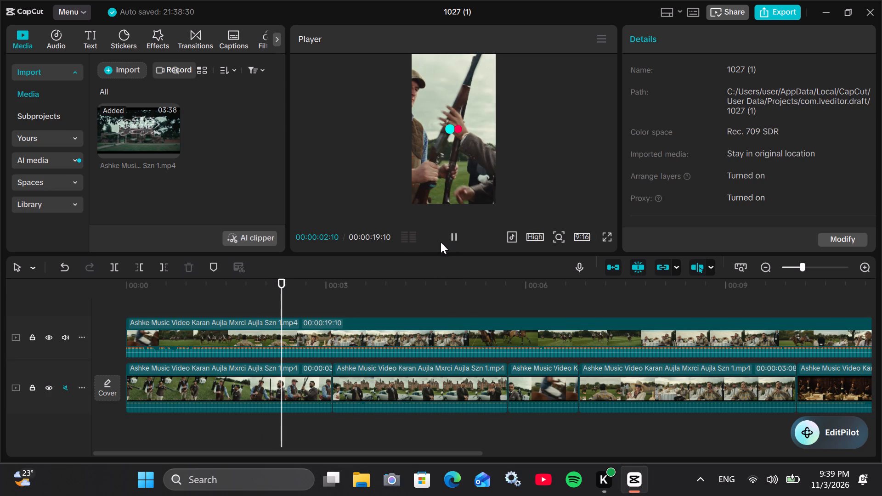
left_click(277, 294)
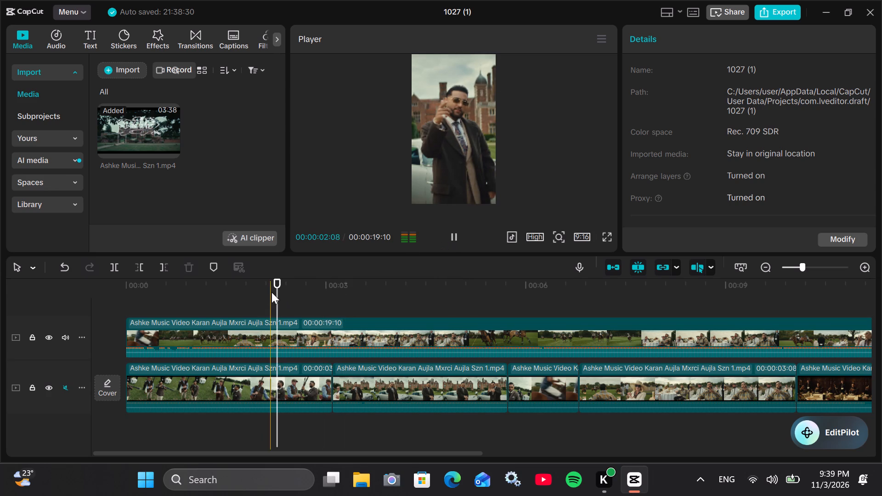
left_click(198, 301)
left_click_drag(198, 300, 76, 290)
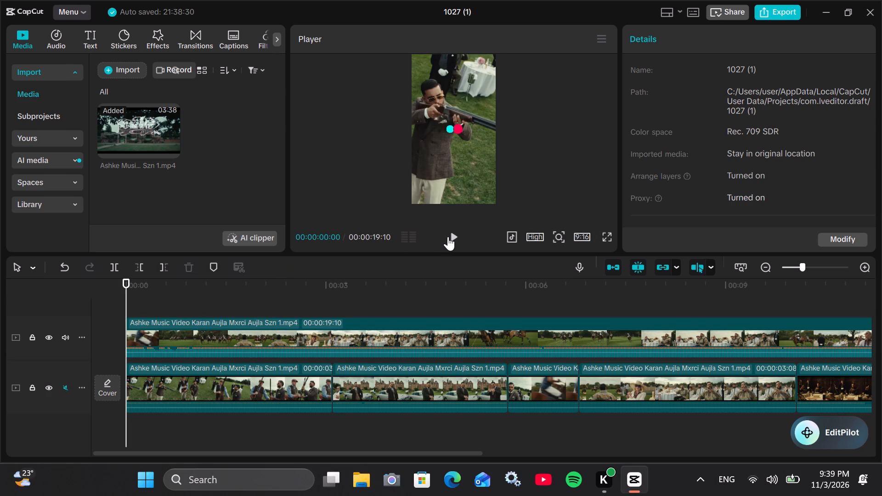
left_click(448, 237)
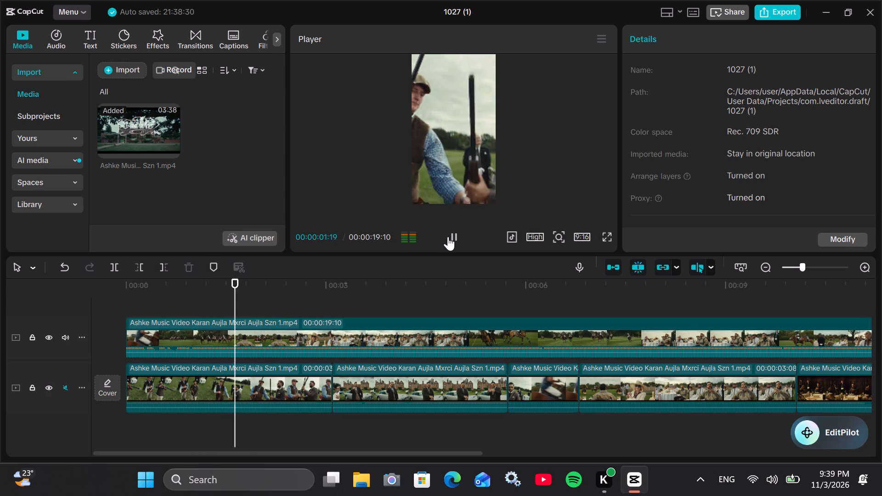
Find the shot's final frames and trim the end of the opening main-track clip back to about 00:00:02:23.
left_click(274, 292)
left_click_drag(274, 292, 285, 292)
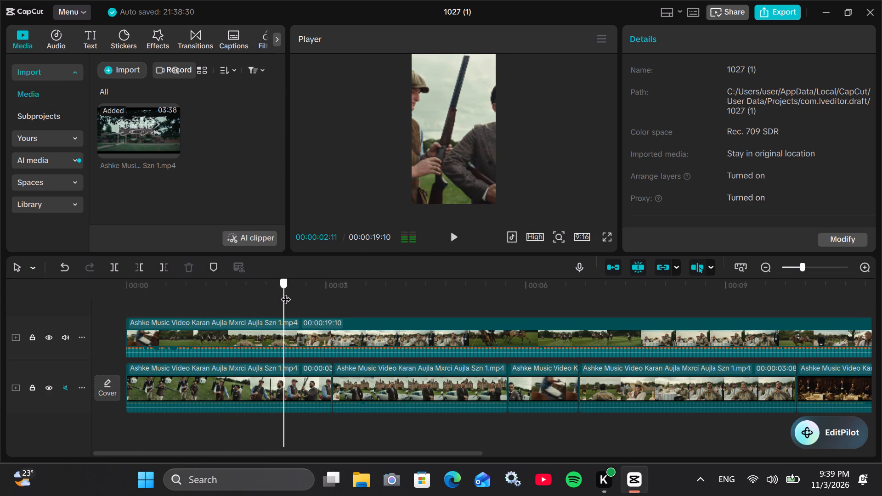
left_click_drag(285, 292, 306, 288)
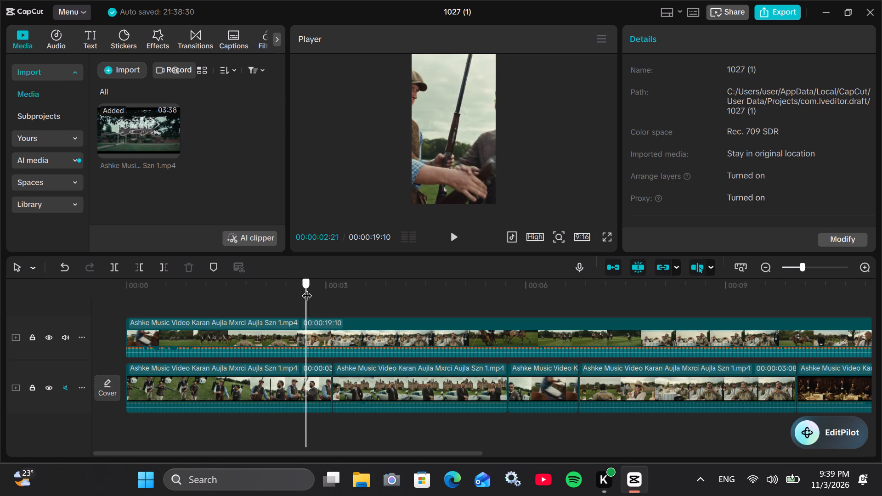
left_click_drag(306, 288, 324, 287)
left_click(310, 379)
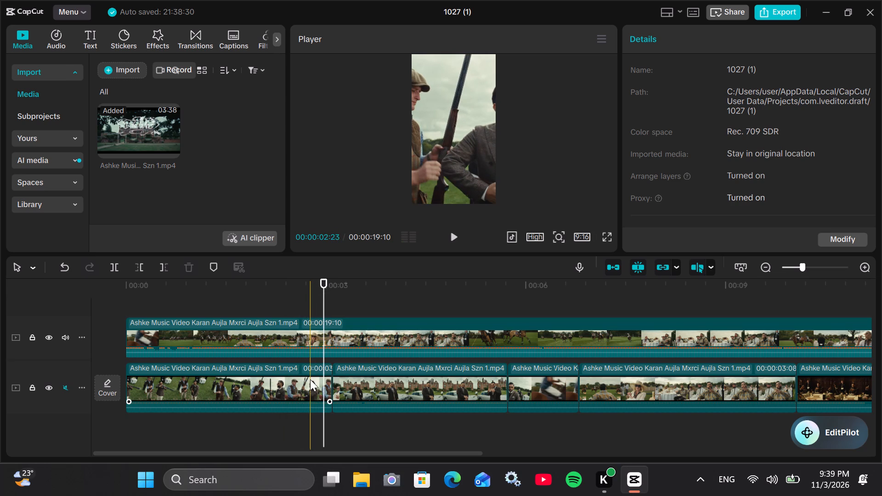
left_click_drag(331, 380, 310, 381)
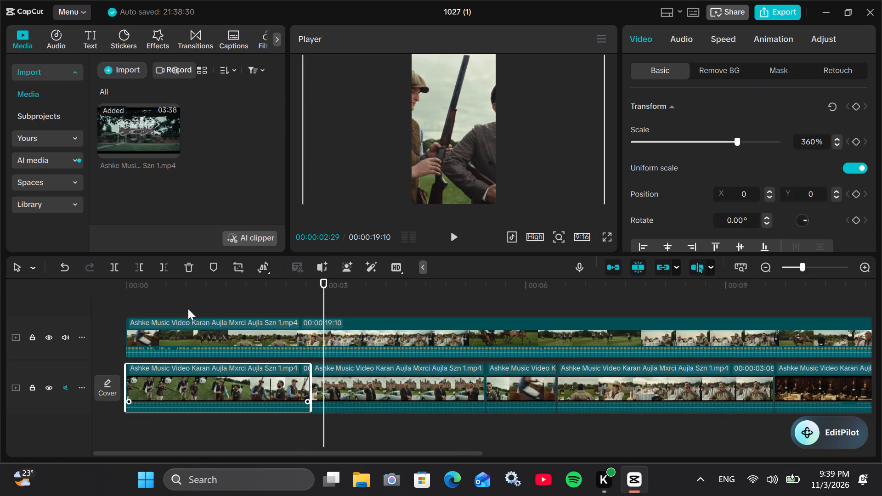
Replay the edit from the start several times to examine the shortened opening clip and the clips that follow it.
left_click(177, 302)
left_click_drag(177, 302, 102, 301)
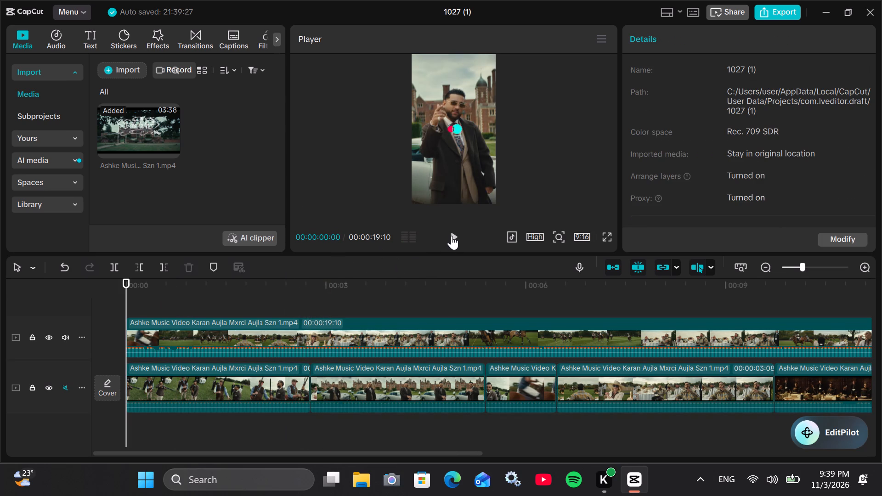
left_click(452, 236)
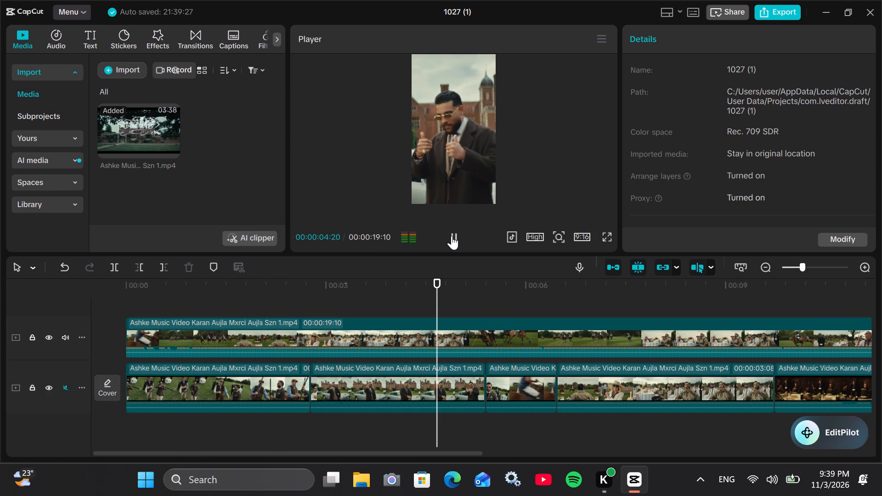
left_click(501, 274)
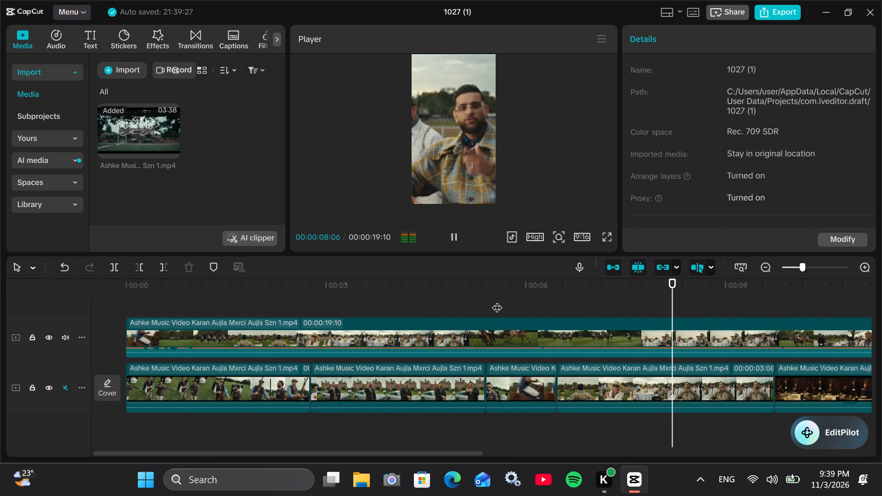
left_click(497, 300)
left_click_drag(497, 300, 63, 302)
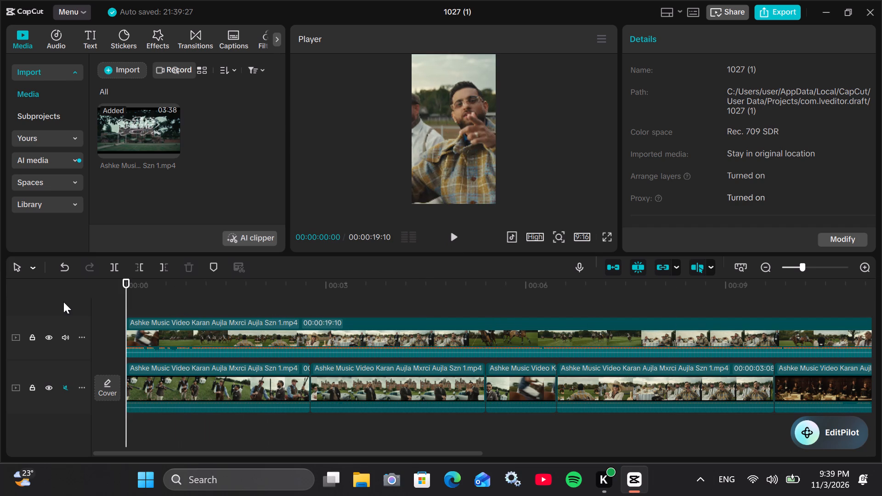
left_click(451, 236)
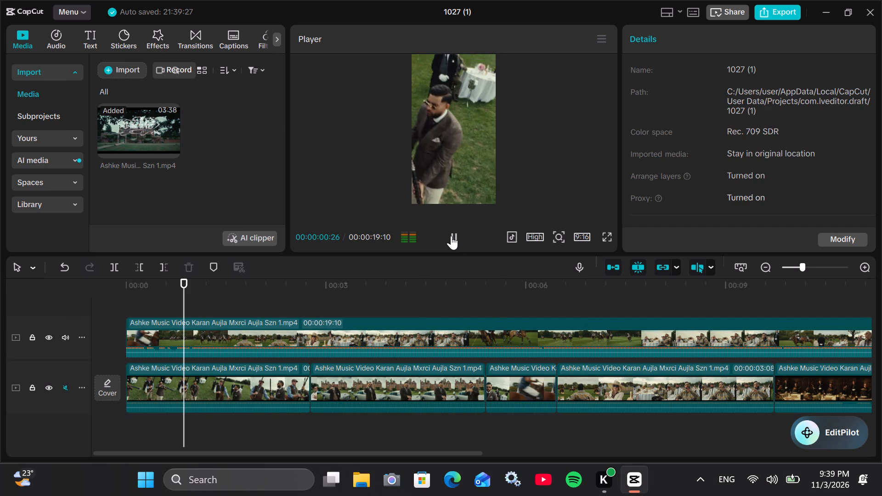
left_click(164, 298)
left_click_drag(168, 291, 124, 291)
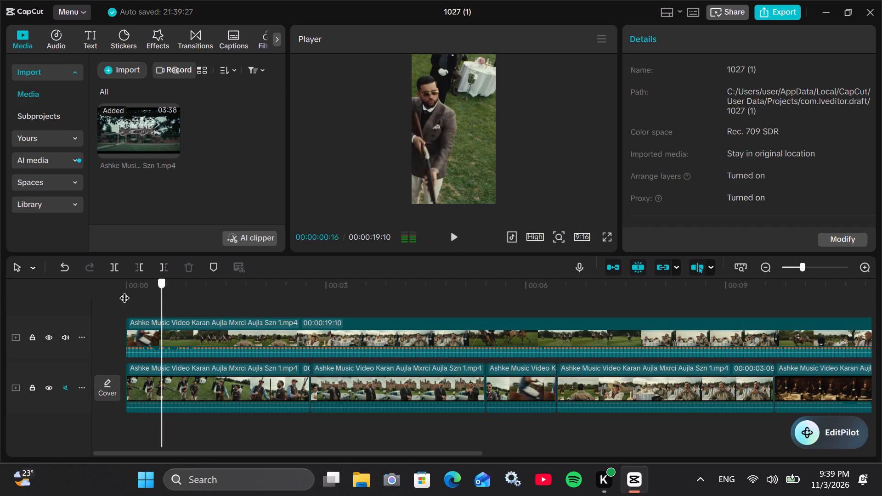
left_click_drag(124, 291, 121, 291)
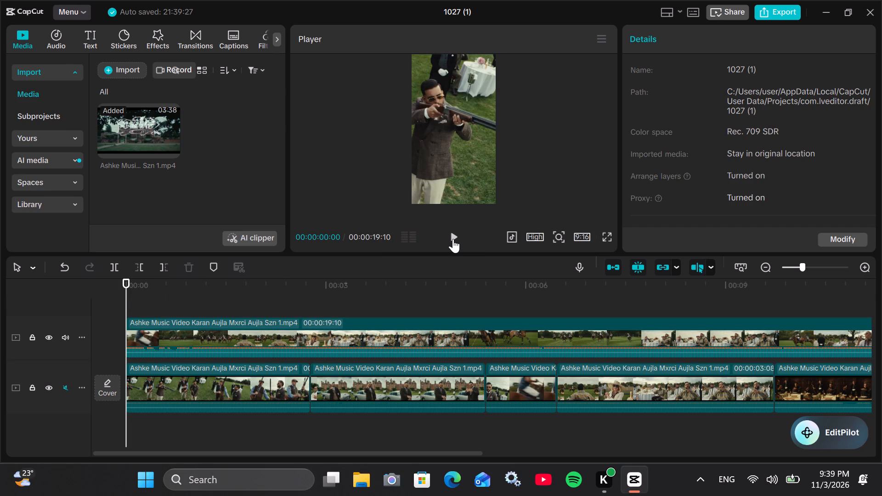
left_click(453, 239)
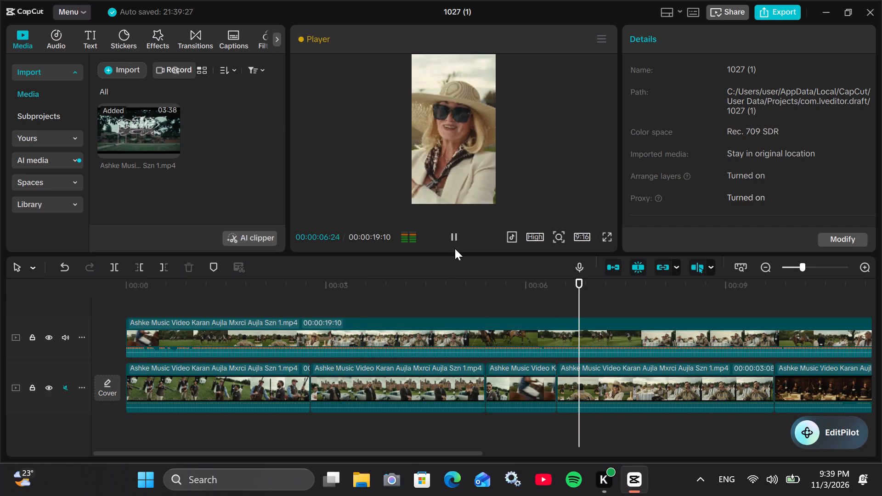
Scrub the main track between about 00:00:05:12 and 00:00:07:14 to examine where shots change inside the clips and how they are framed.
left_click(514, 287)
left_click_drag(514, 287, 881, 301)
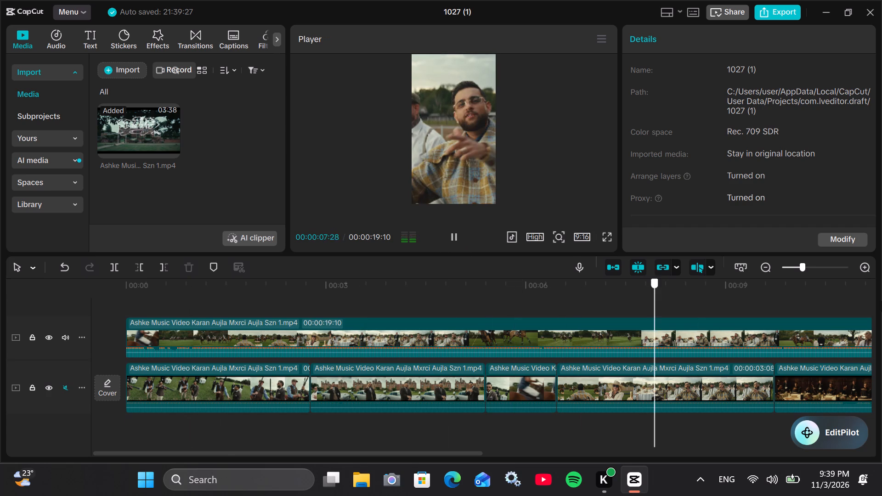
left_click_drag(881, 301, 320, 310)
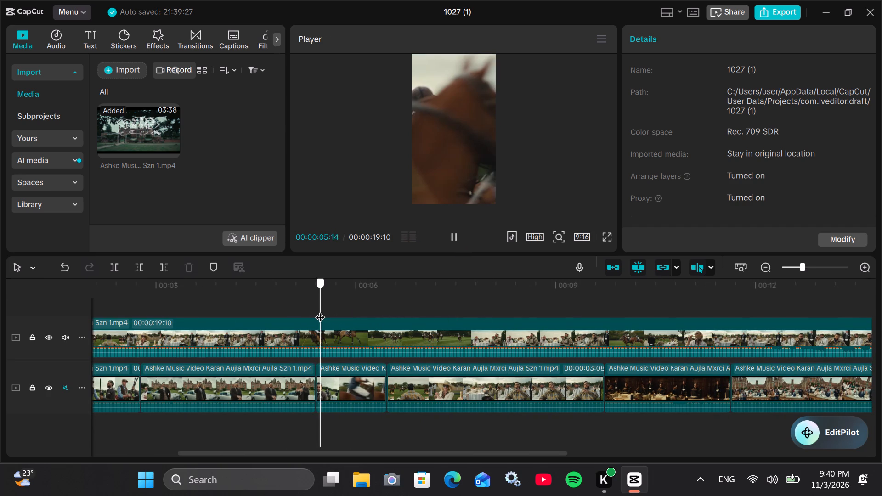
left_click_drag(320, 310, 318, 310)
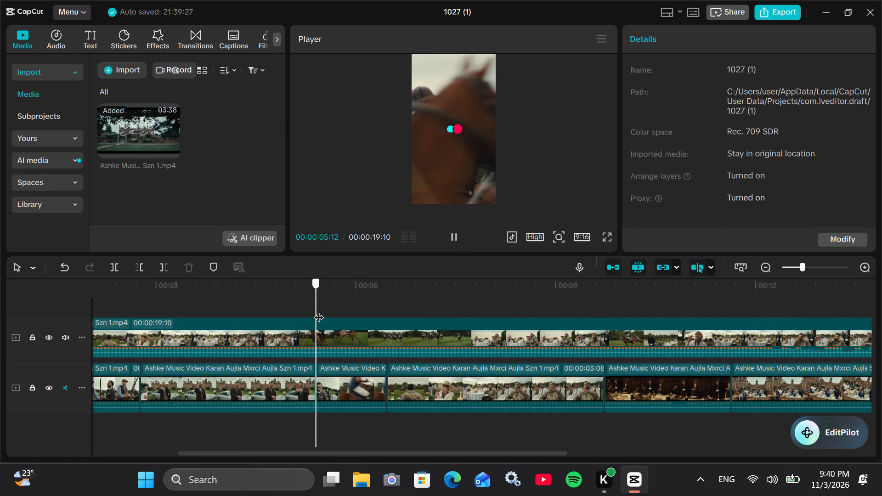
left_click_drag(318, 310, 389, 315)
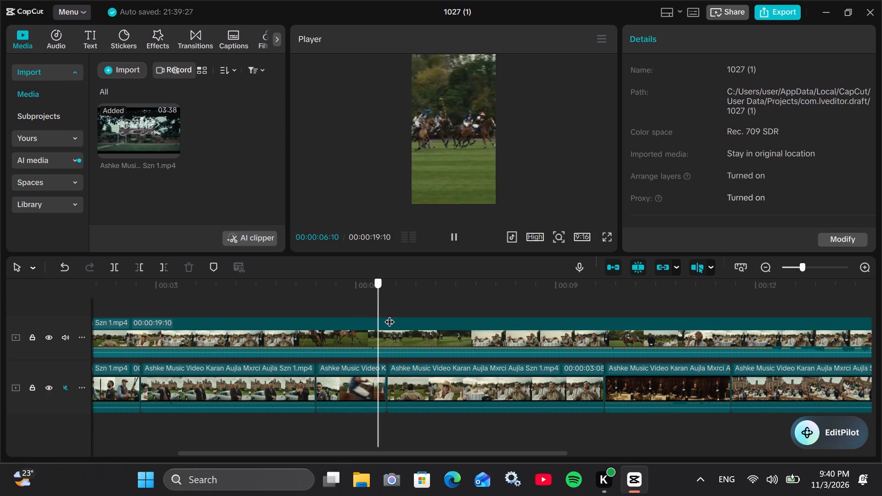
left_click_drag(389, 315, 420, 318)
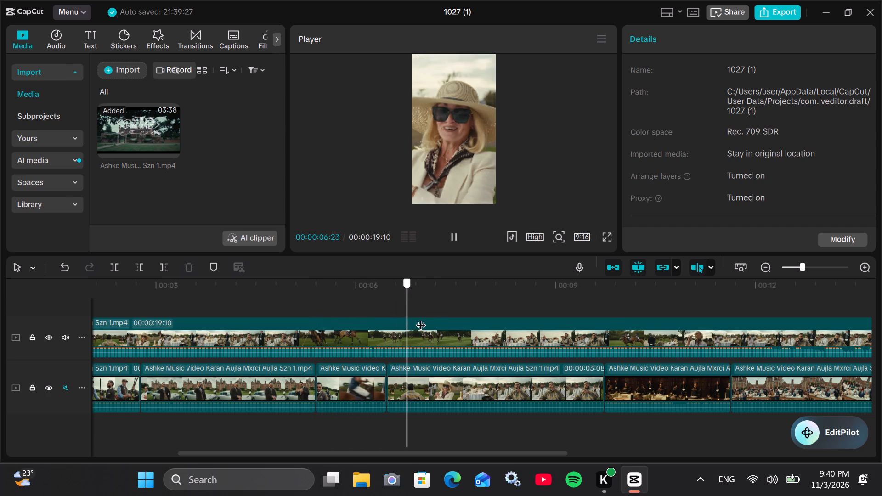
left_click_drag(420, 318, 454, 323)
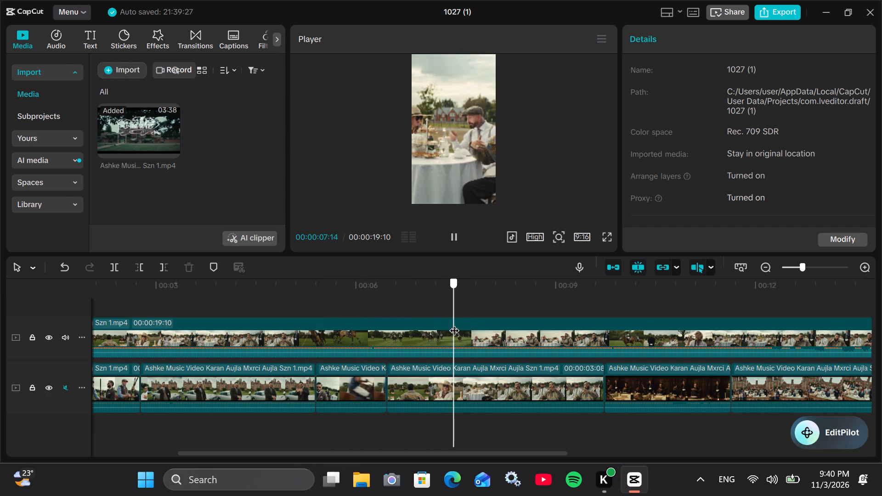
left_click_drag(454, 323, 451, 326)
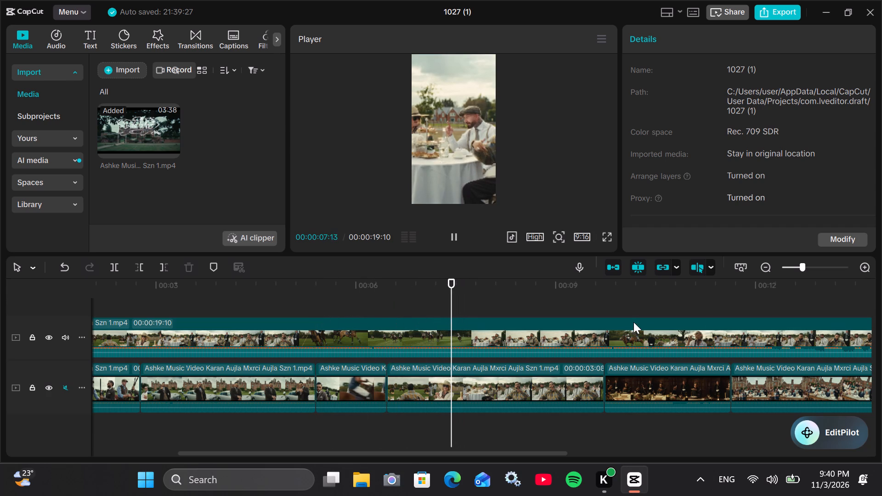
Find the first frame of the dark-suited man's shot and split the main-track clip there, at 00:00:06:26.
left_click(828, 270)
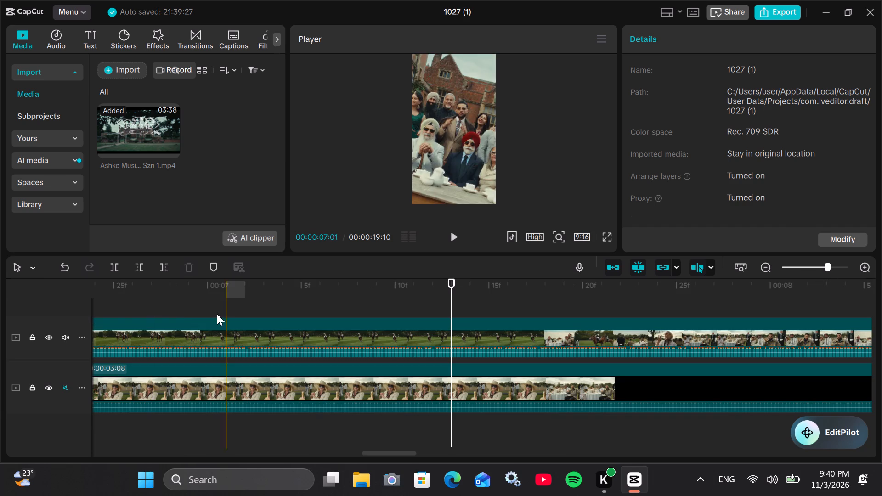
left_click(217, 314)
left_click_drag(229, 307, 386, 300)
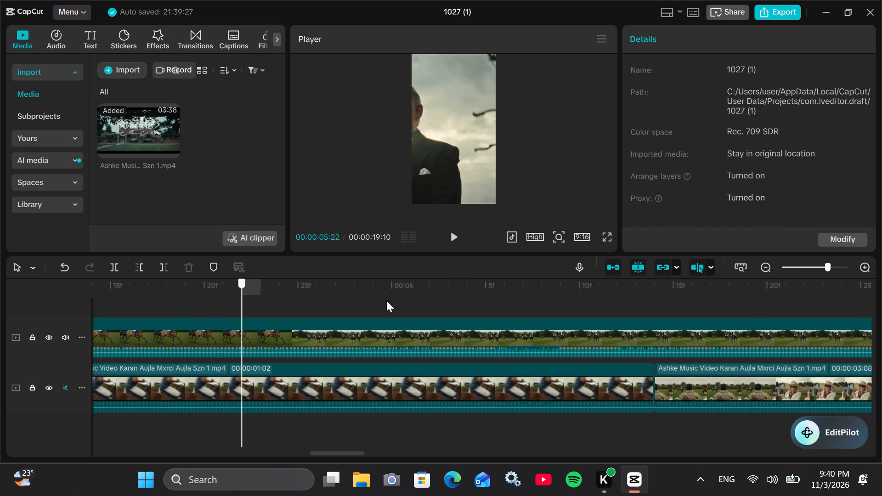
left_click_drag(386, 300, 206, 315)
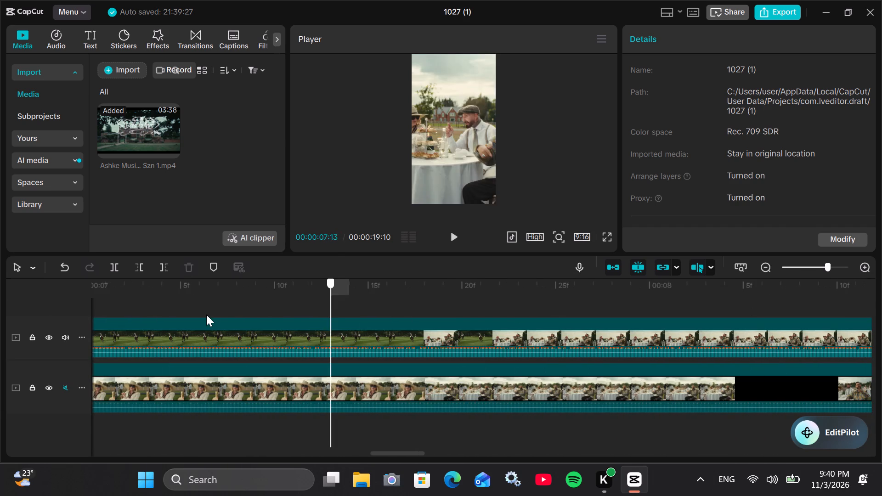
left_click_drag(206, 315, 146, 315)
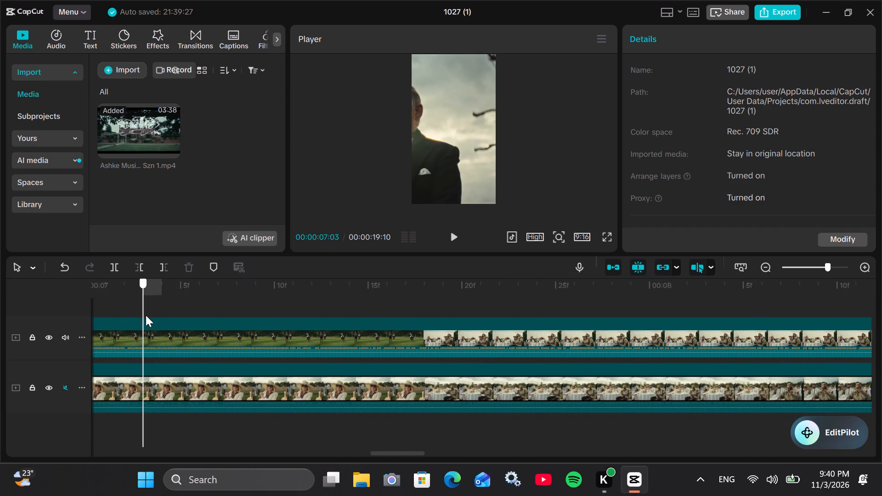
left_click_drag(146, 315, 166, 314)
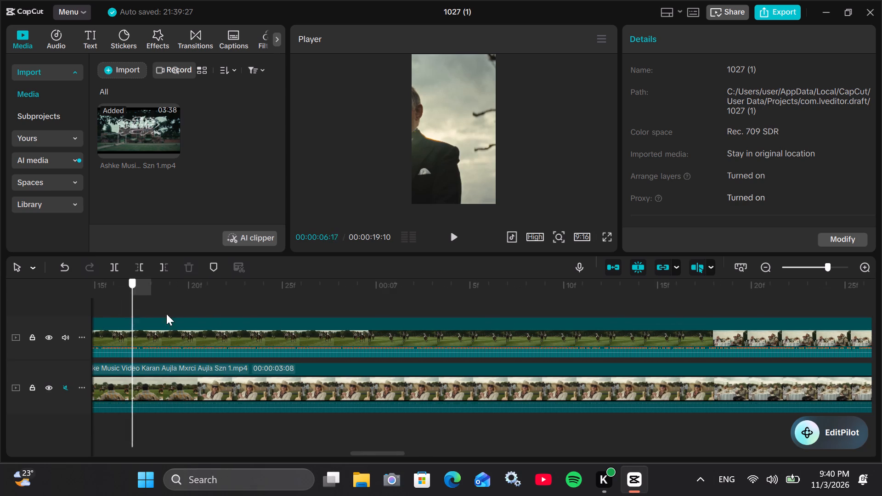
left_click_drag(166, 314, 239, 316)
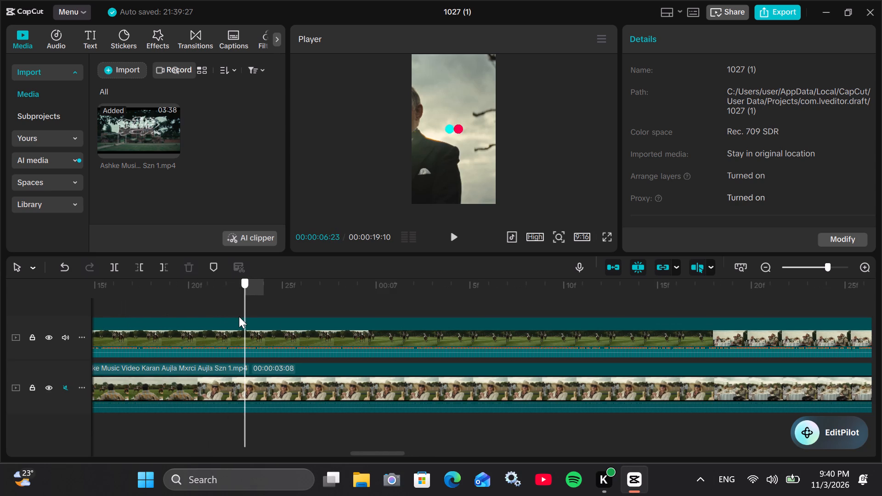
left_click_drag(239, 316, 280, 318)
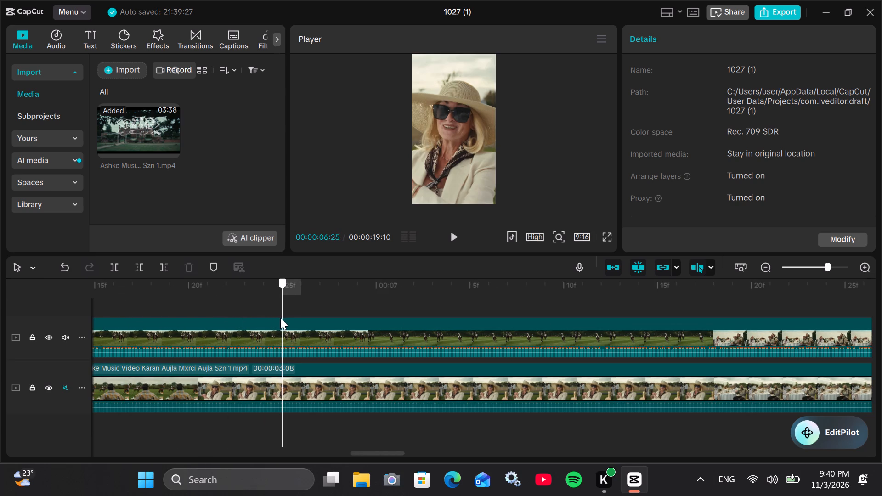
left_click_drag(280, 318, 282, 319)
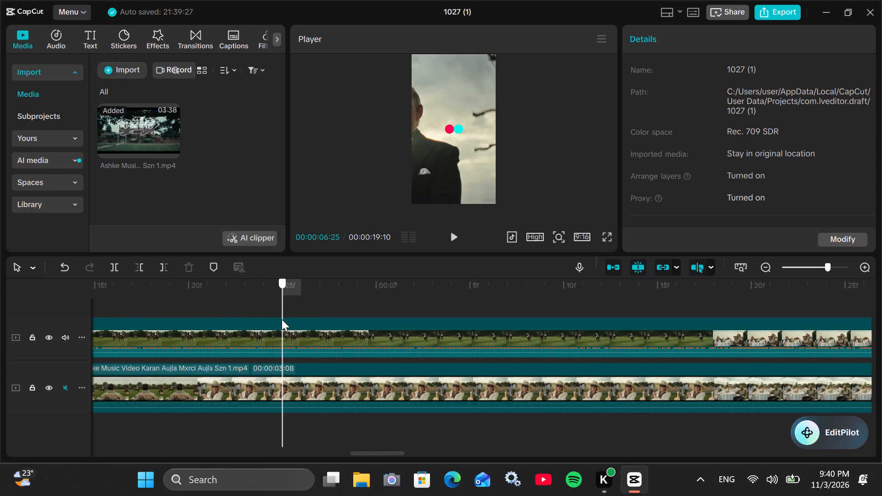
left_click_drag(282, 319, 295, 319)
left_click(111, 268)
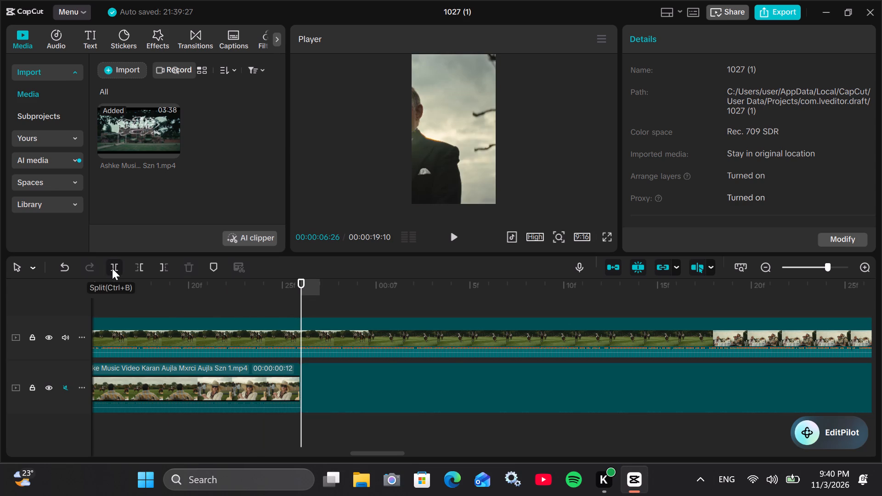
Shift the clip after the new cut horizontally to about X 1248 so the dark-suited man's face is centred in the frame.
left_click(410, 372)
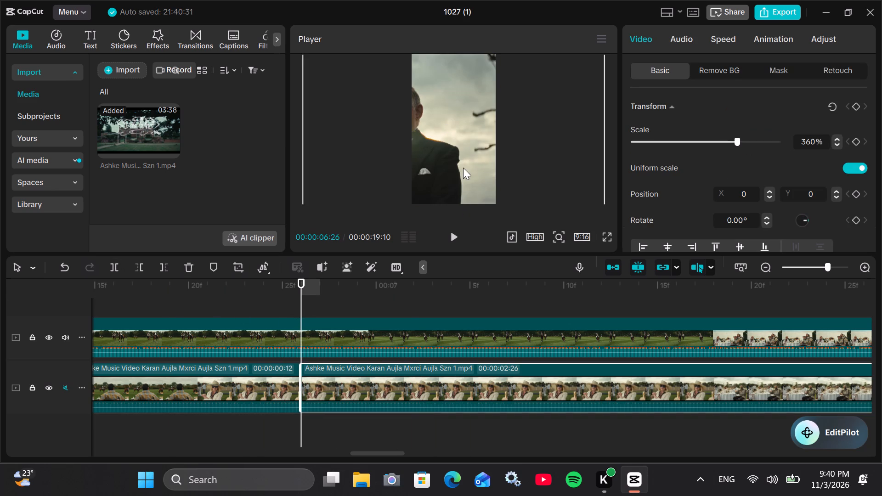
left_click_drag(463, 168, 498, 168)
left_click_drag(548, 155, 574, 158)
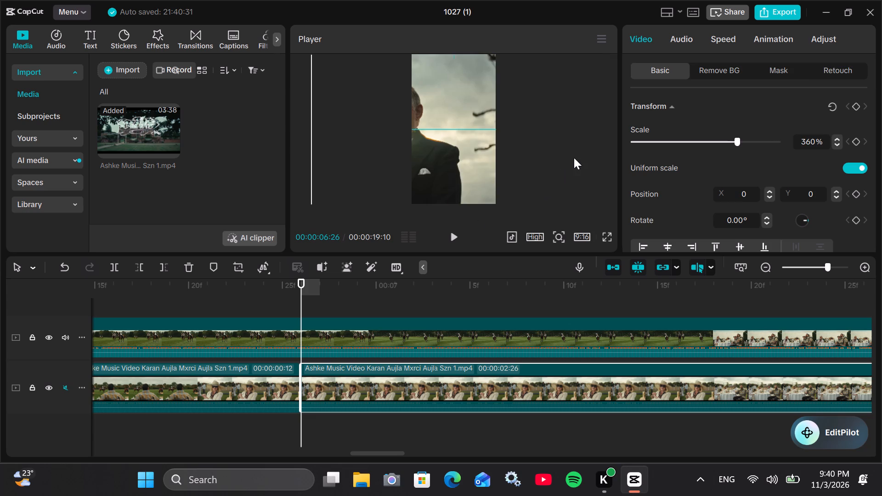
left_click_drag(574, 158, 597, 158)
Find the end of the suited man's reframed shot and split the main-track clip at 00:00:07:15.
left_click_drag(300, 304, 332, 304)
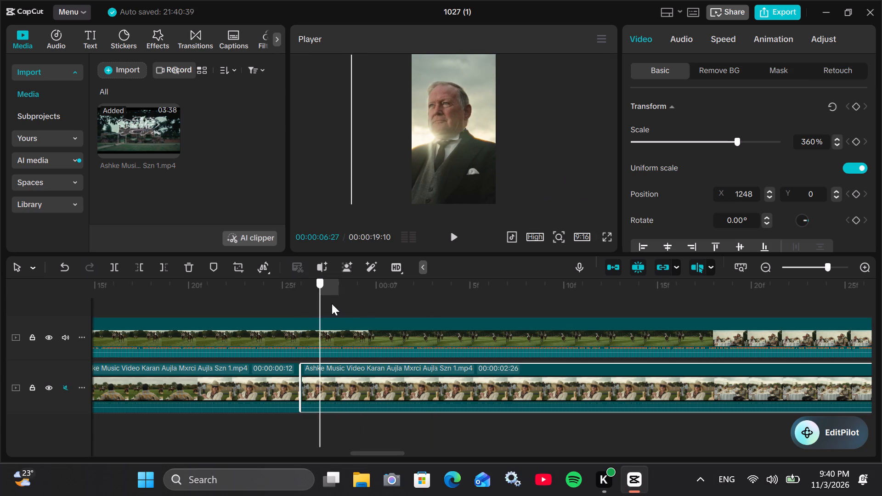
left_click_drag(332, 304, 589, 316)
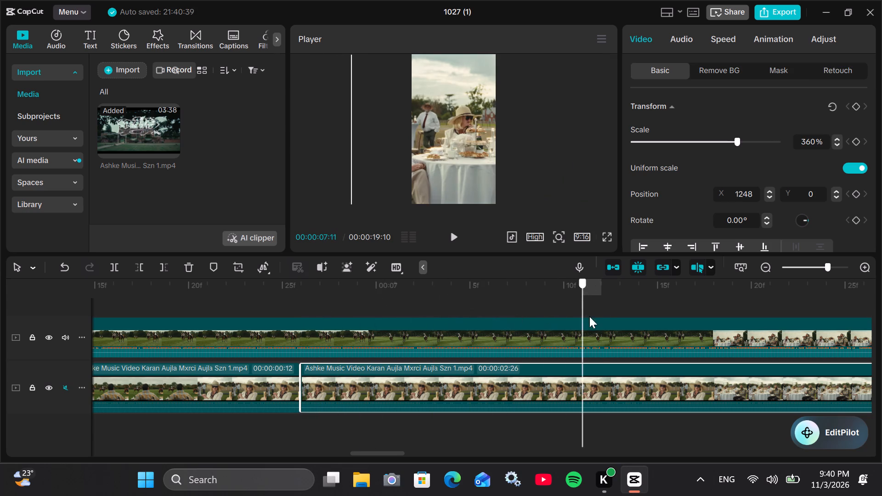
left_click_drag(589, 316, 628, 317)
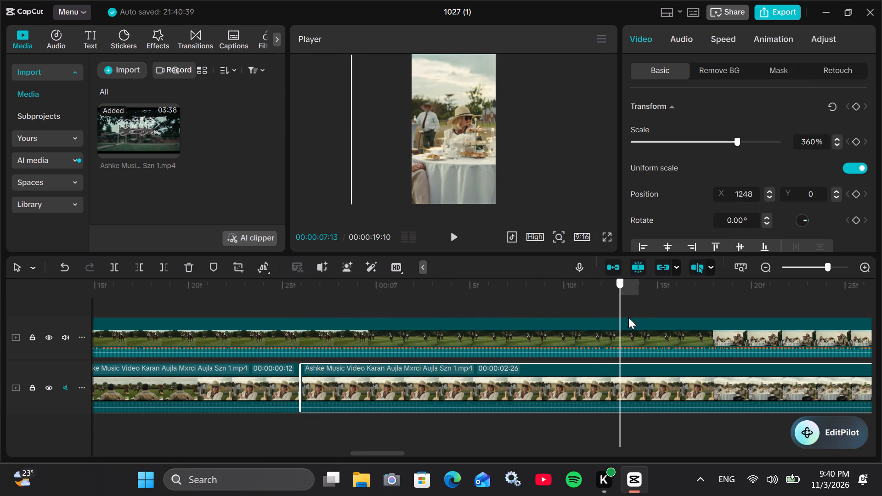
left_click_drag(628, 317, 655, 317)
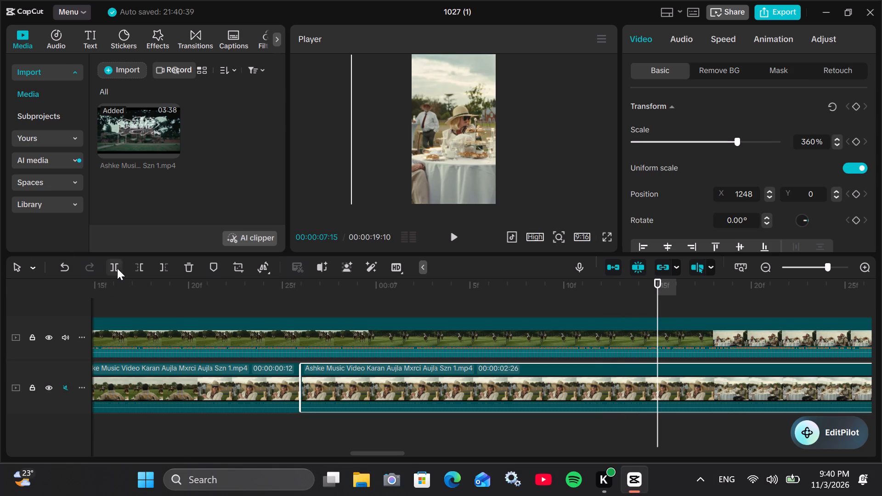
left_click(117, 268)
Shift the clip after the 00:00:07:15 cut horizontally to about X -1230 to frame the man in the plaid jacket at the garden table.
left_click(741, 387)
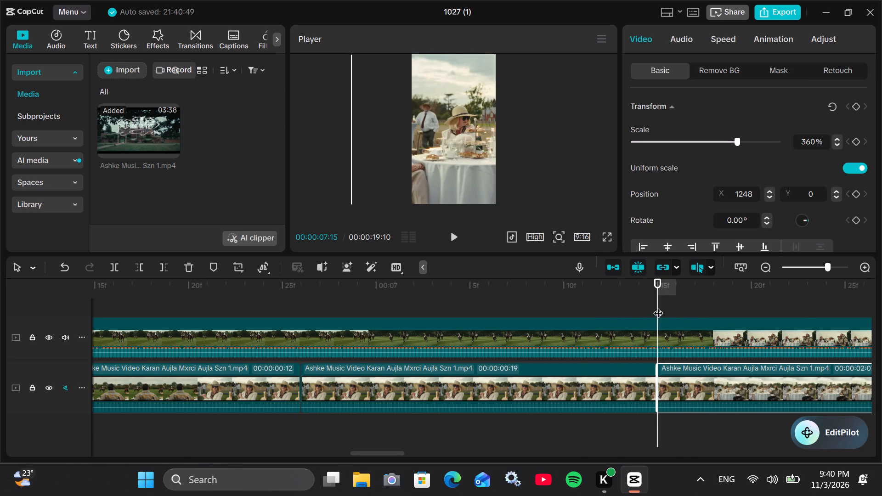
left_click_drag(658, 306, 306, 321)
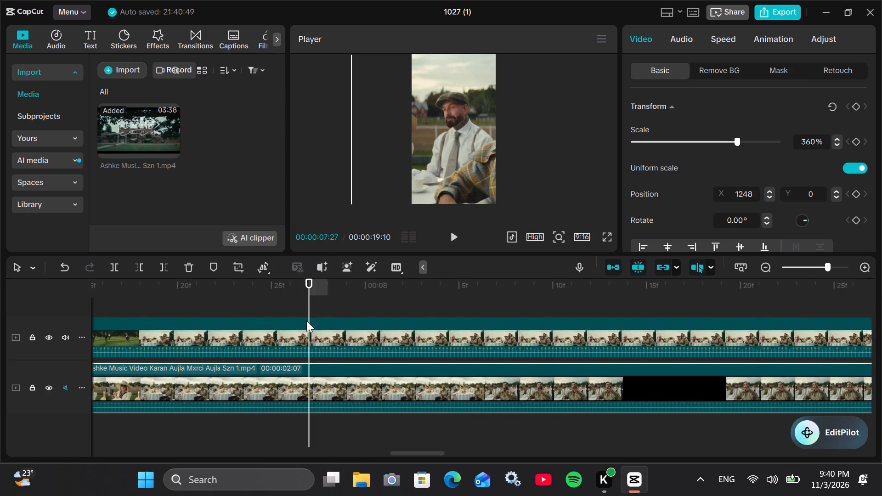
left_click_drag(532, 157, 530, 157)
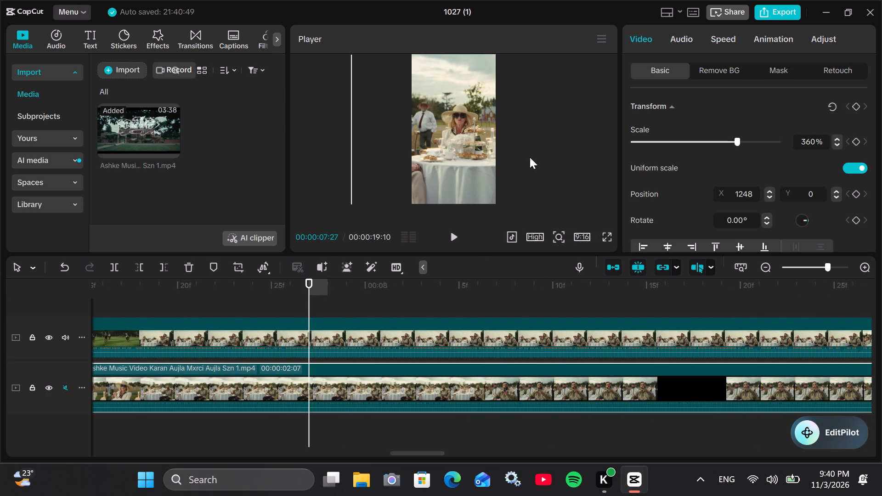
left_click_drag(530, 157, 509, 158)
left_click_drag(530, 156, 487, 156)
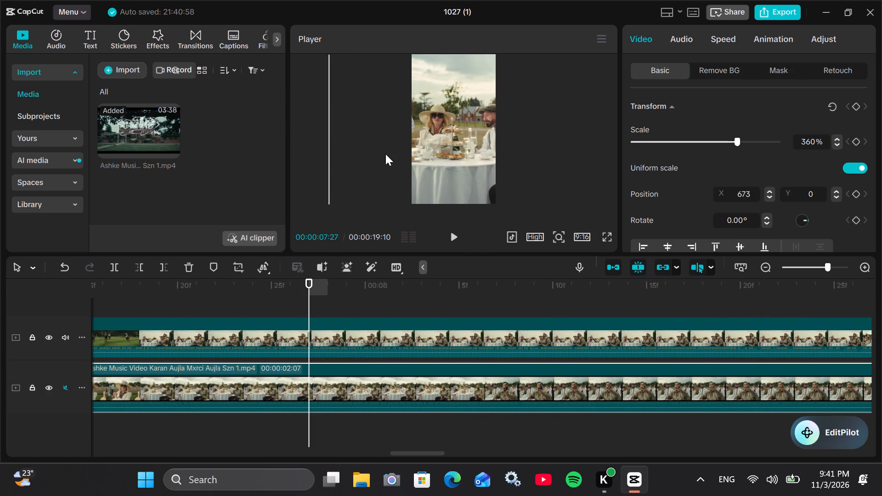
left_click_drag(385, 154, 310, 154)
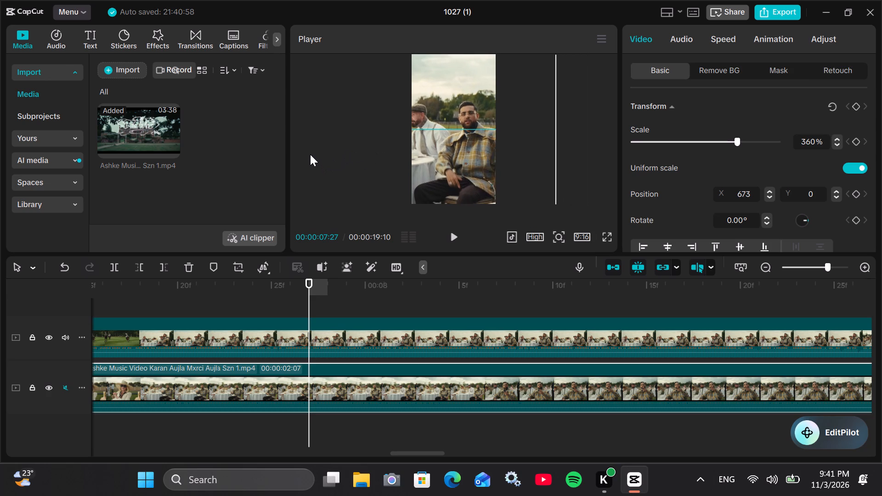
left_click_drag(310, 154, 300, 155)
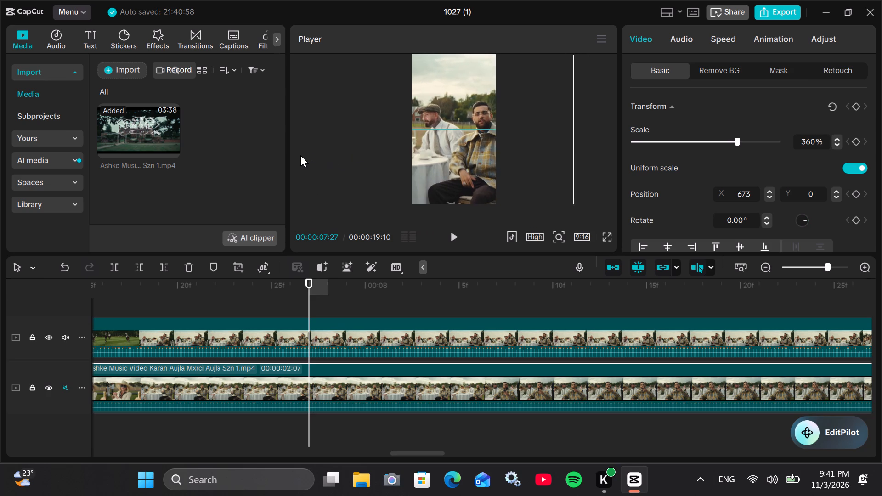
left_click_drag(300, 155, 311, 156)
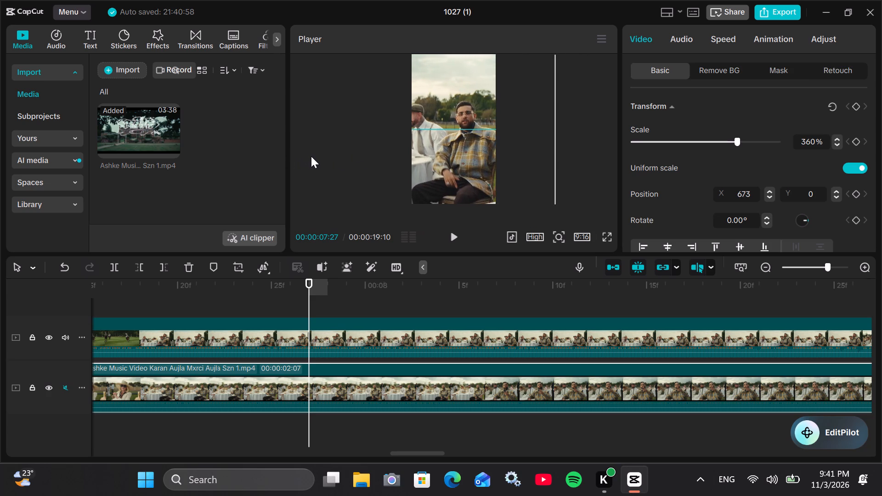
left_click_drag(311, 156, 312, 154)
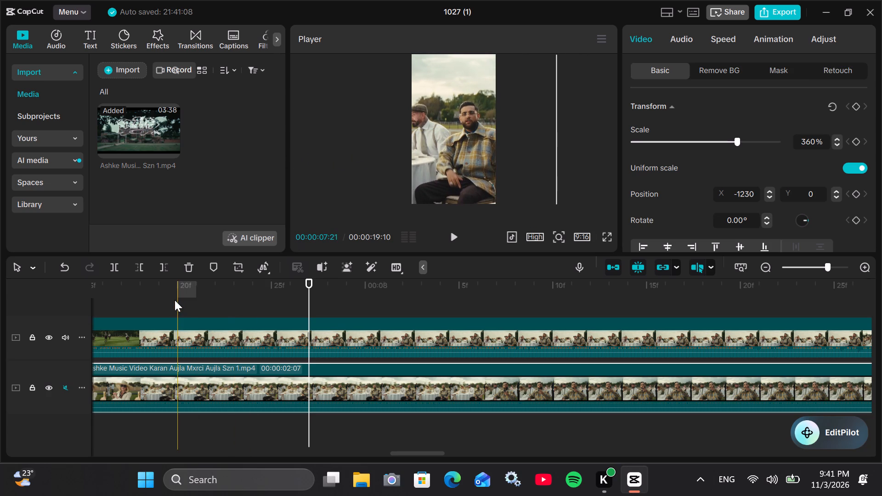
Play the edit from just before the 00:00:07:15 cut to examine the reframed shots and the ones that follow.
left_click(175, 300)
left_click(110, 291)
left_click(452, 229)
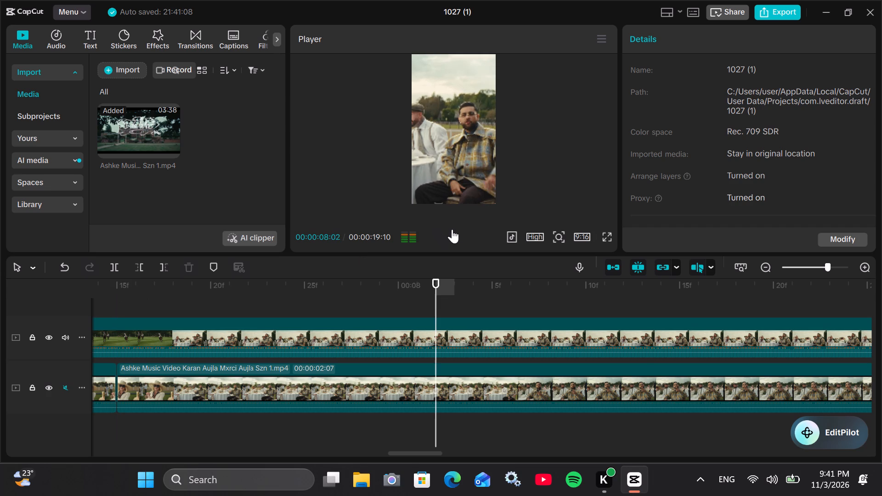
left_click(303, 304)
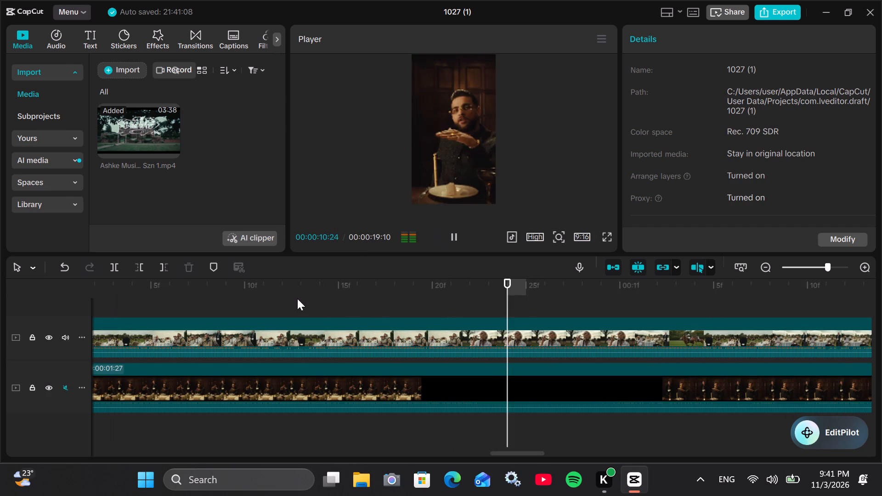
Scrub from the plaid-jacket man's shot at about 00:00:08:08 through the galloping horses to the dinner-table clip to check the framing.
left_click(297, 299)
left_click_drag(300, 299, 267, 297)
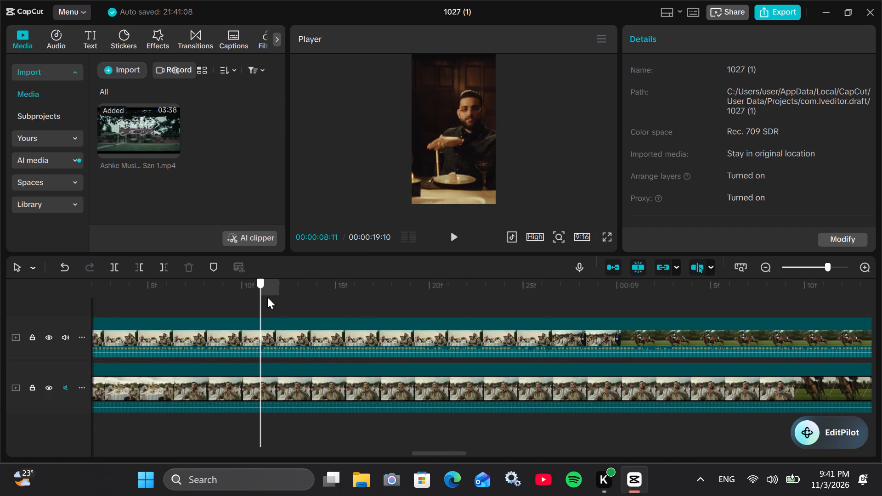
left_click_drag(267, 297, 238, 288)
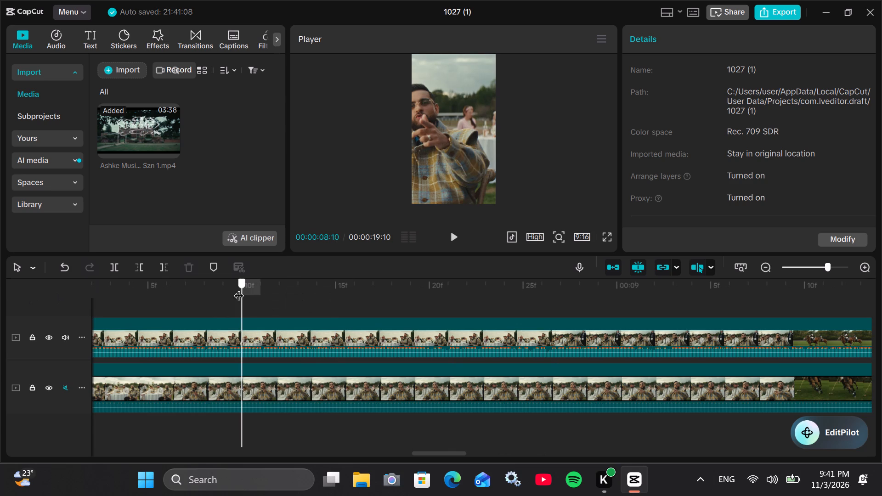
left_click_drag(238, 288, 215, 289)
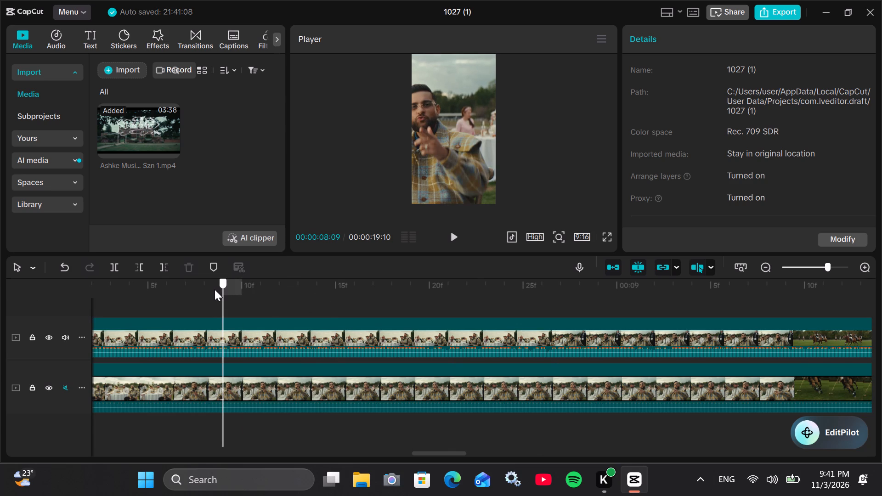
left_click_drag(215, 289, 202, 290)
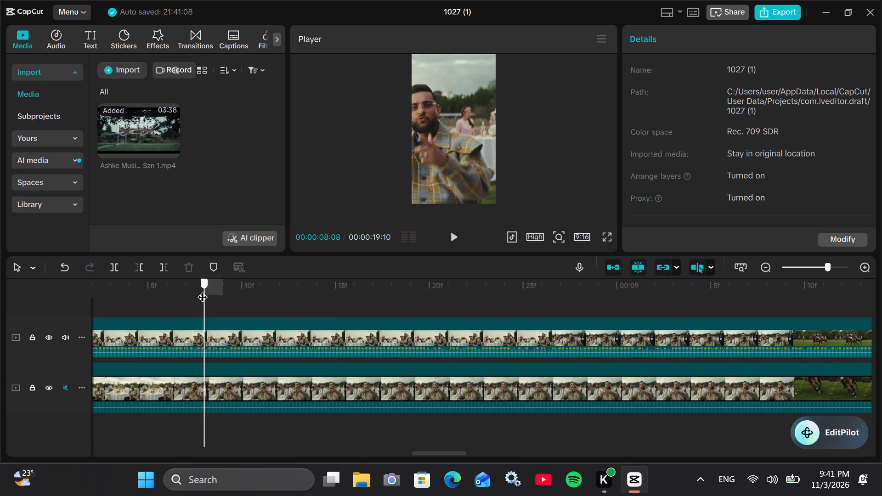
left_click_drag(202, 290, 853, 312)
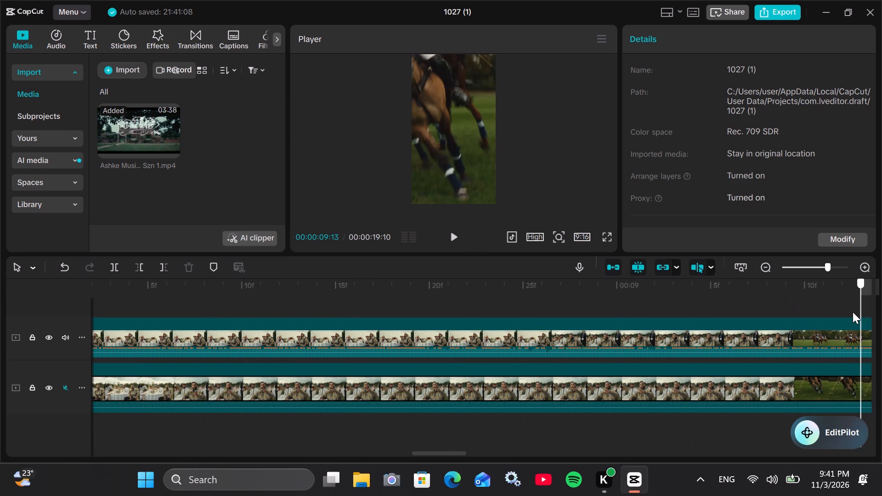
left_click_drag(853, 312, 322, 305)
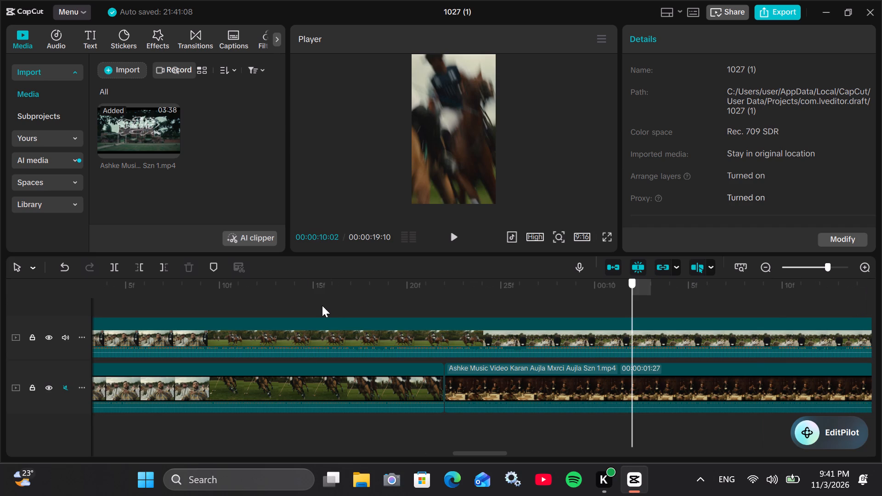
left_click_drag(322, 305, 447, 303)
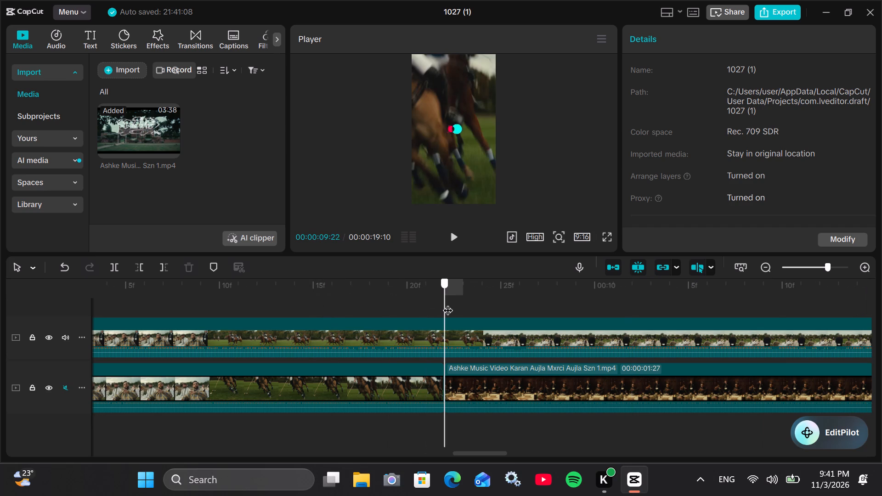
left_click_drag(447, 303, 490, 304)
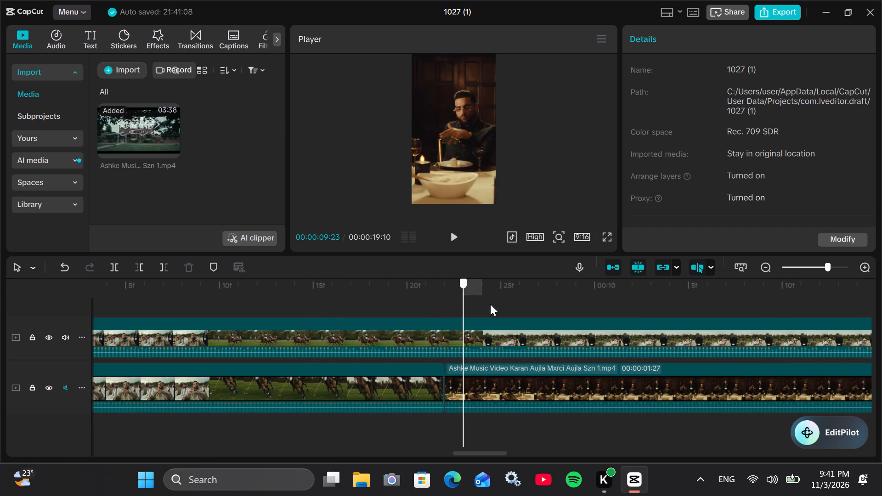
Shift the main-track dinner-table clip horizontally to about X -212 to centre the seated man in the frame.
left_click_drag(490, 304, 570, 308)
left_click(564, 395)
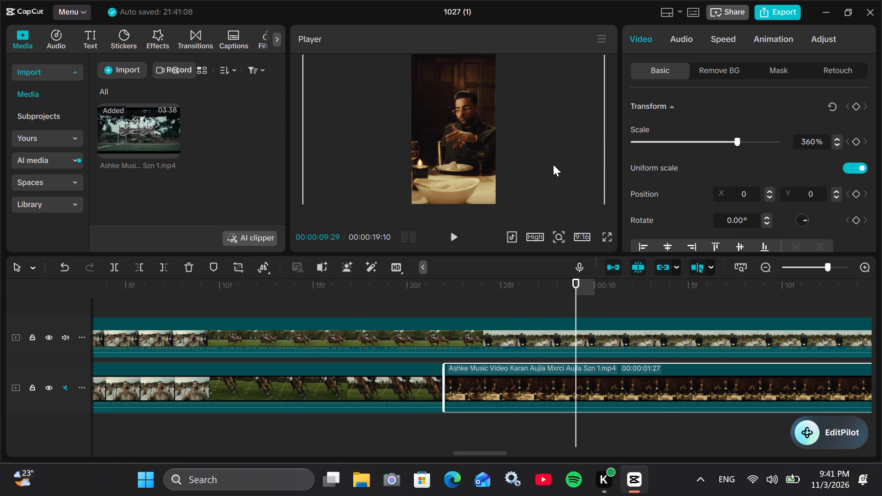
left_click_drag(557, 178, 540, 178)
left_click_drag(576, 137, 571, 136)
left_click_drag(578, 290, 687, 287)
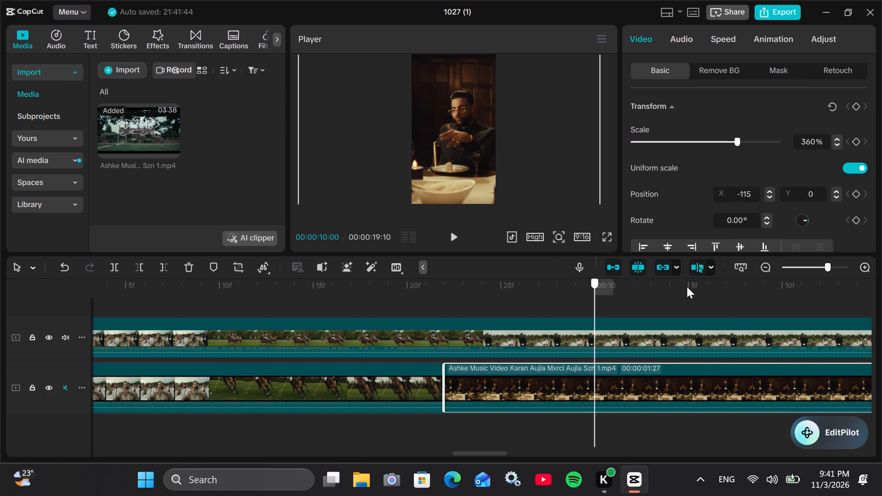
left_click_drag(687, 287, 511, 320)
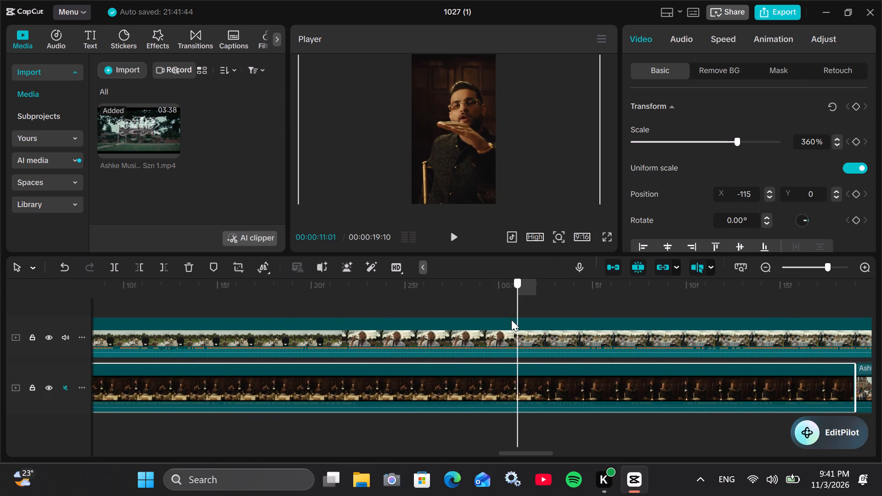
left_click(566, 156)
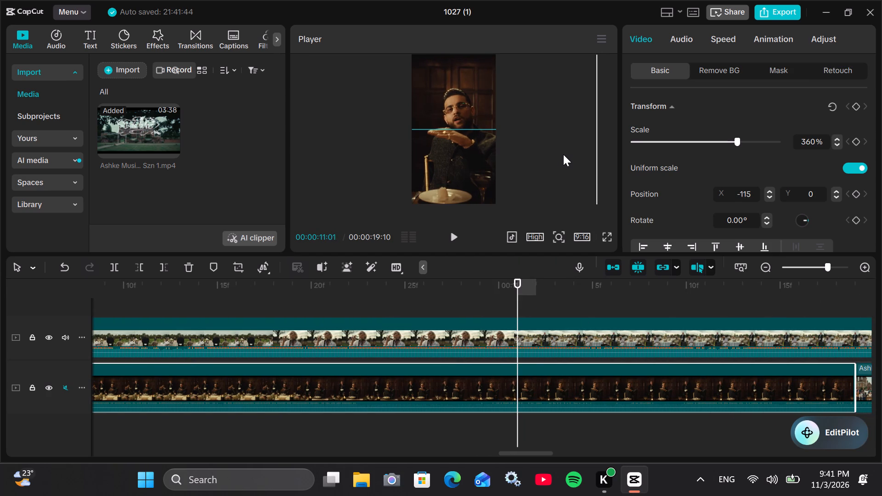
Scrub from the reframed dinner-table clip through the group portrait to the shotgun shot at about 00:00:15:15 to check the framing.
left_click_drag(518, 293, 741, 304)
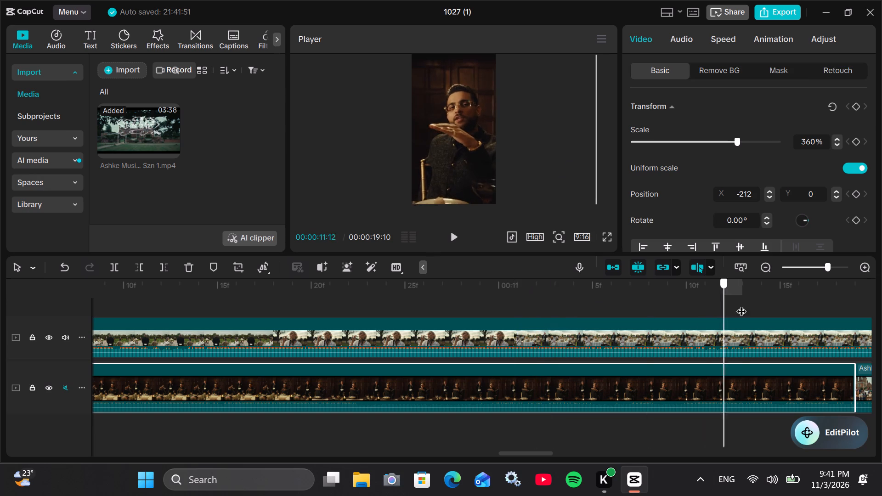
left_click_drag(741, 304, 283, 305)
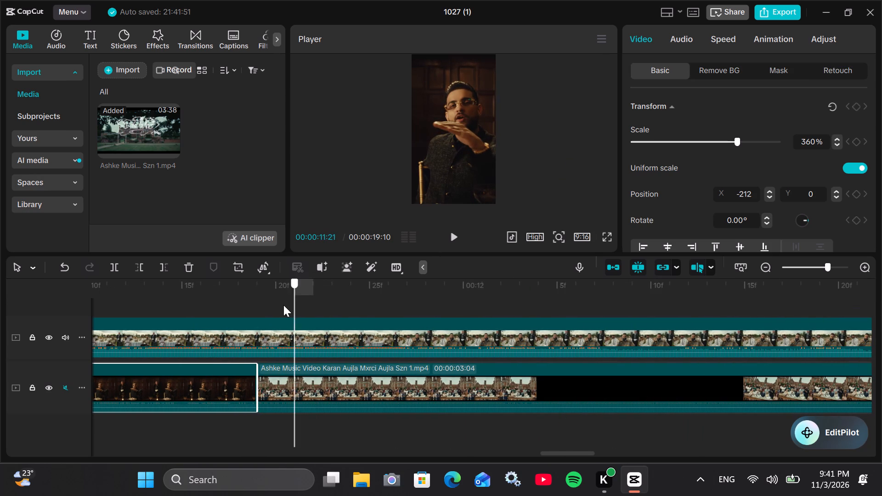
left_click_drag(283, 305, 272, 302)
left_click(256, 293)
left_click_drag(256, 293, 272, 295)
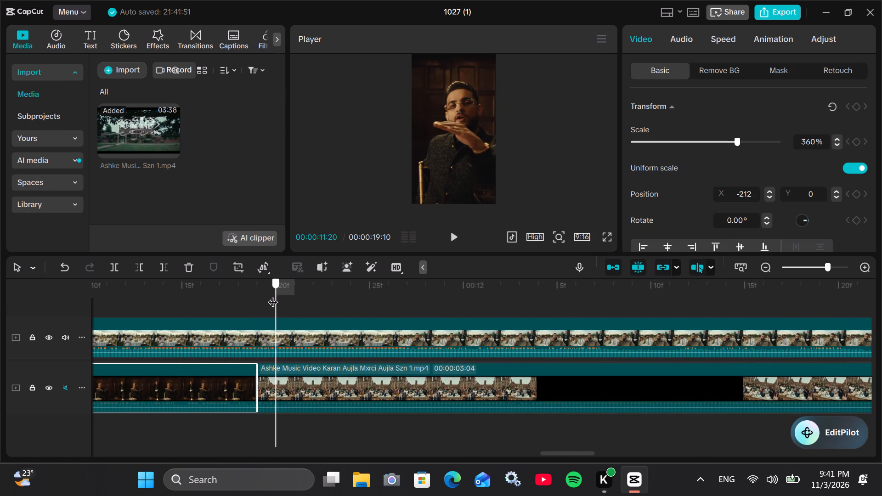
left_click_drag(272, 295, 330, 298)
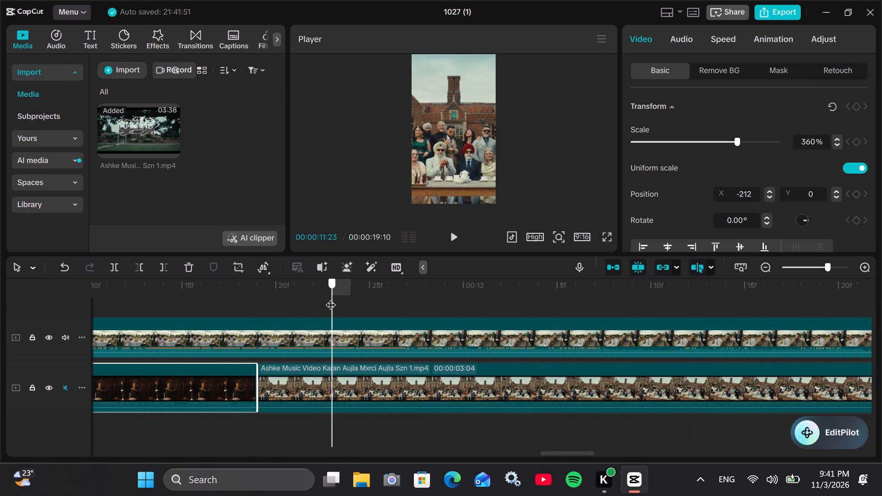
left_click_drag(330, 298, 521, 298)
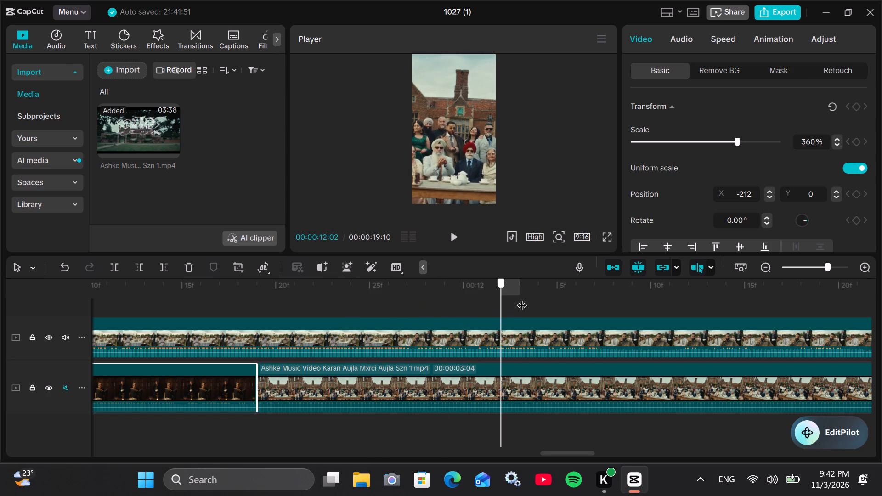
left_click_drag(521, 298, 881, 351)
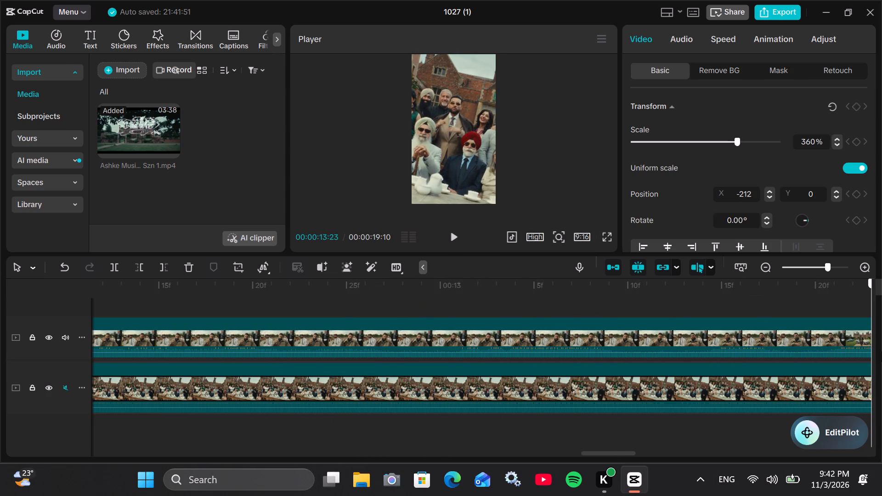
left_click_drag(881, 351, 855, 355)
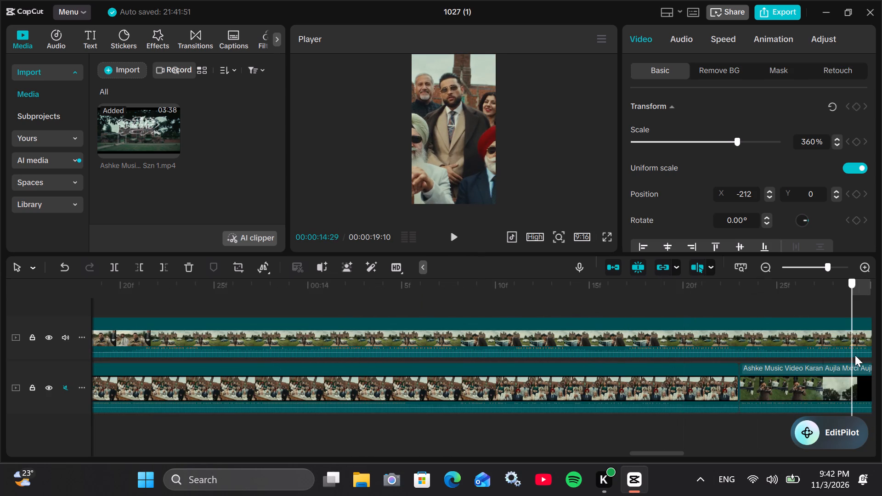
left_click_drag(855, 355, 240, 347)
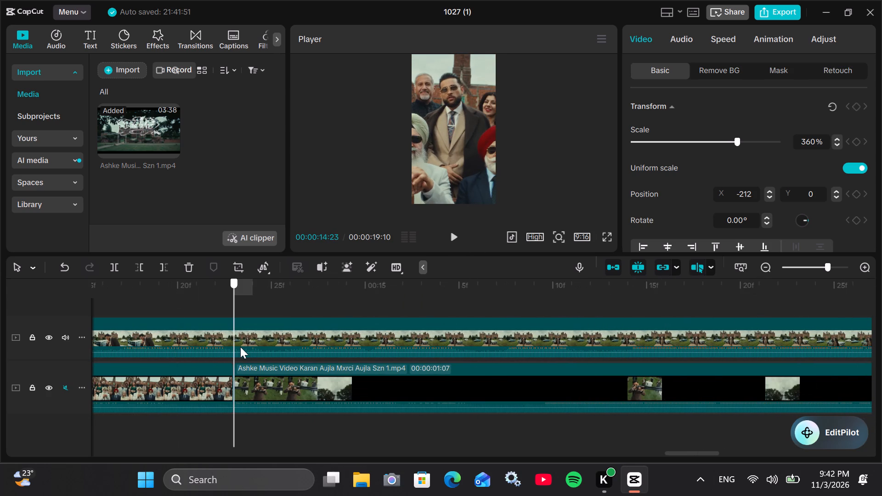
left_click_drag(240, 347, 242, 347)
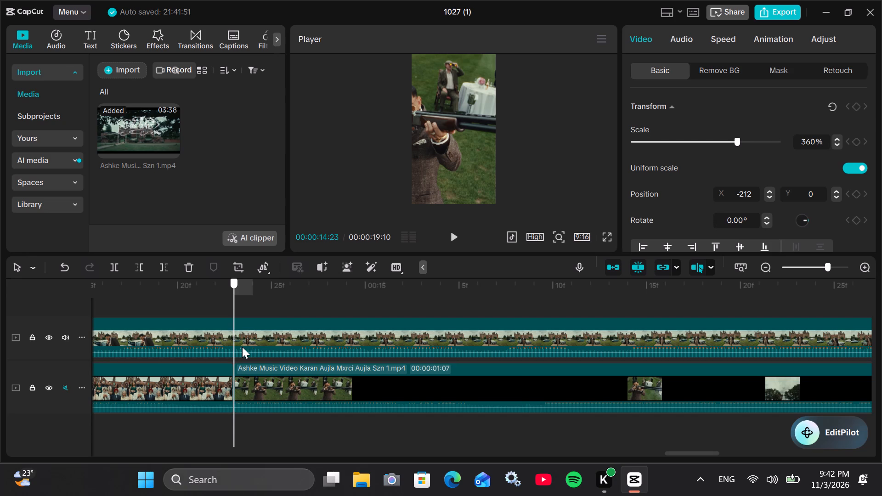
left_click_drag(242, 347, 317, 352)
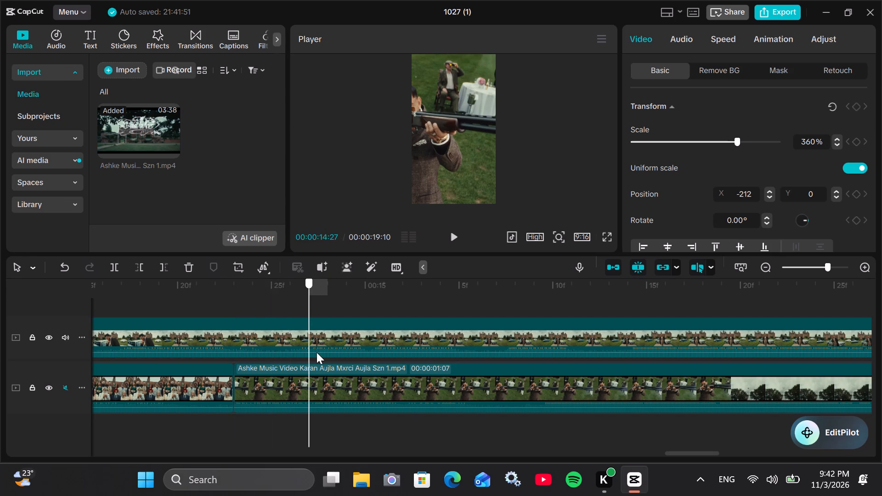
left_click_drag(317, 352, 652, 358)
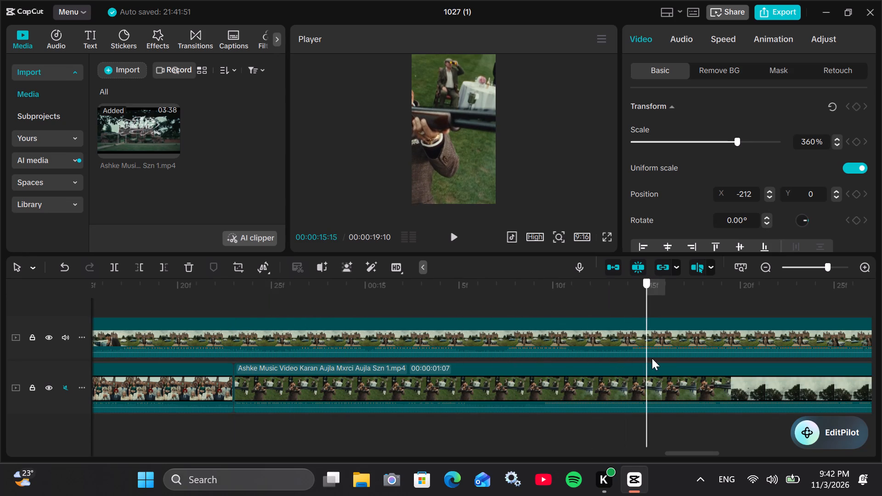
Find the cut point within the shotgun shot and split the main-track clip at 00:00:15:07.
left_click_drag(652, 358, 423, 375)
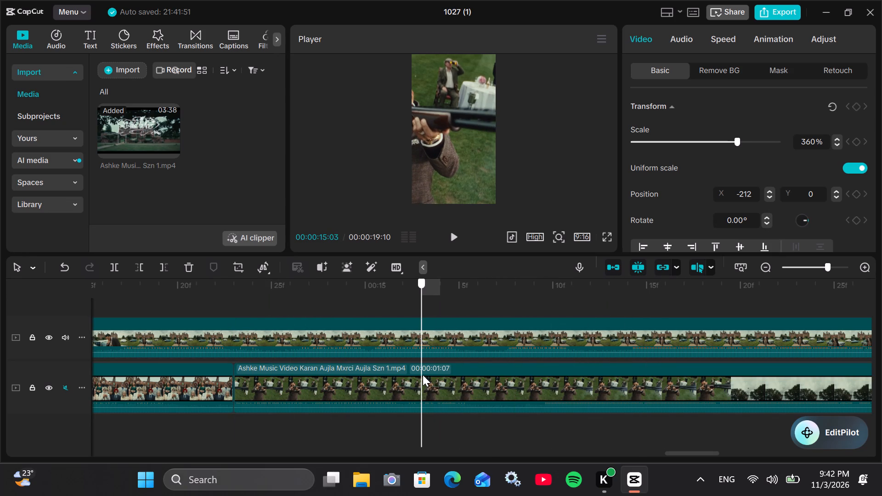
left_click_drag(423, 375, 422, 375)
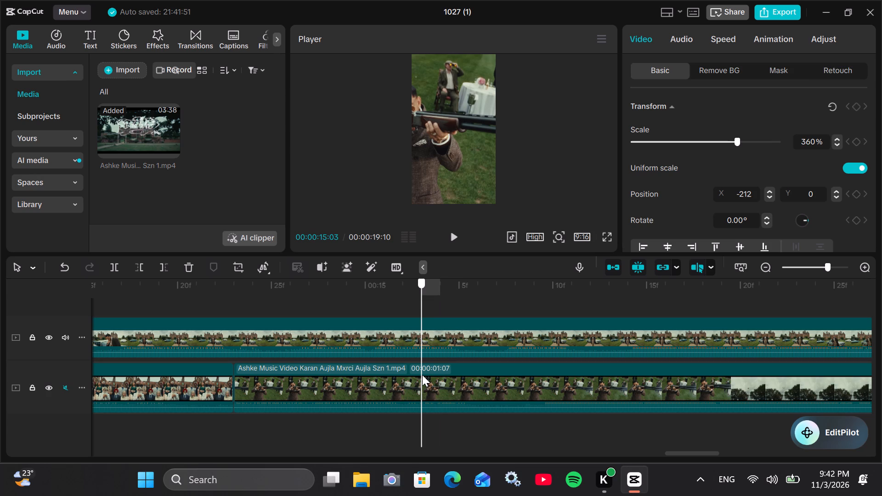
left_click_drag(422, 375, 441, 375)
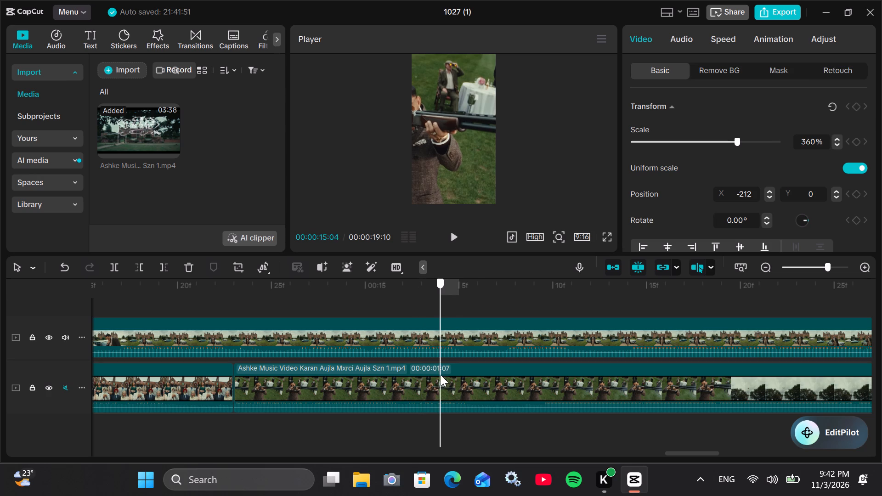
left_click_drag(441, 375, 495, 369)
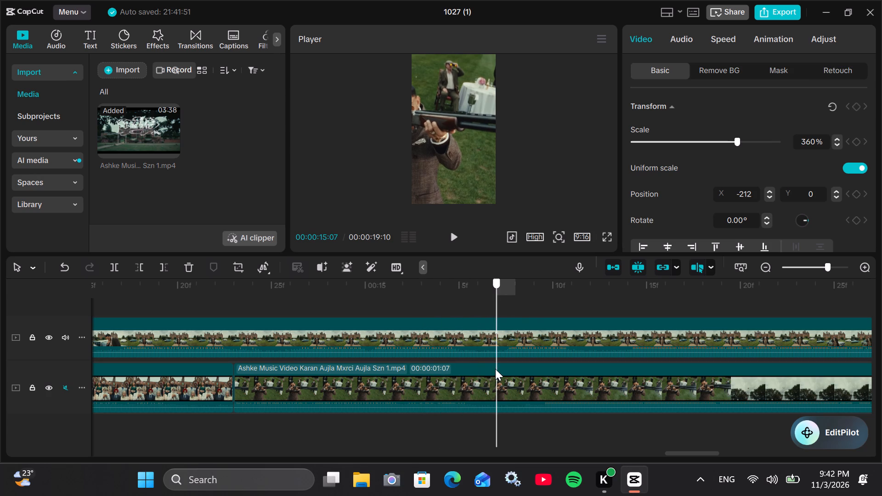
left_click_drag(495, 369, 495, 363)
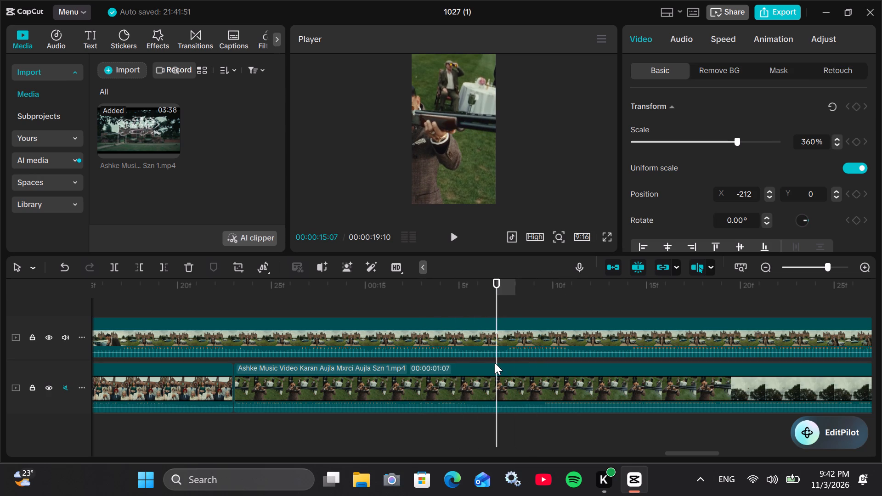
left_click(499, 372)
left_click(116, 272)
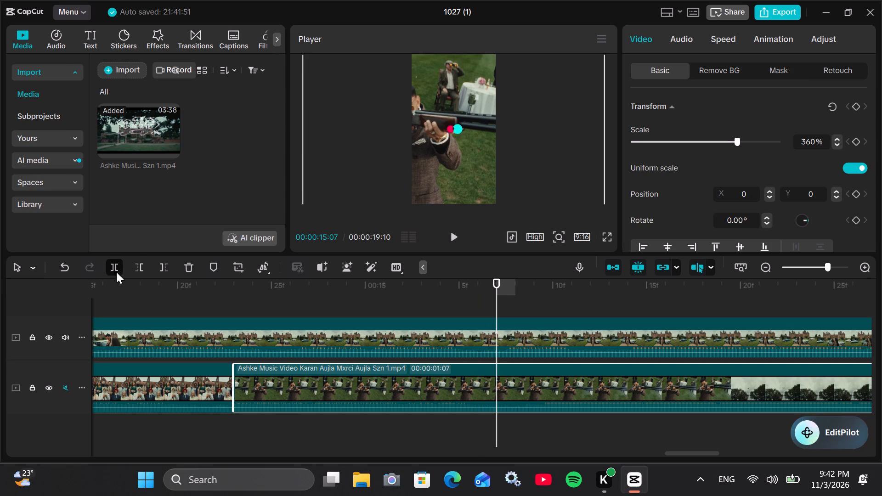
Shift the clip after the 00:00:15:07 cut horizontally towards the gun's muzzle to frame the two standing men in flat caps.
left_click(530, 382)
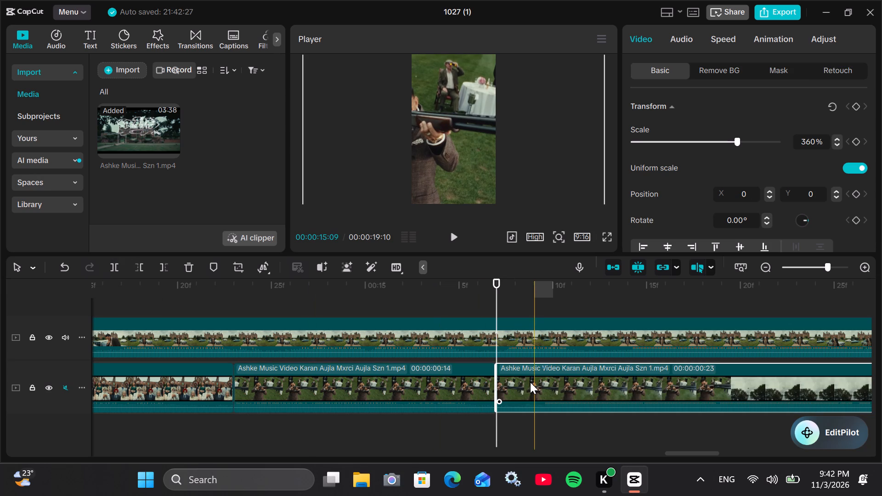
left_click_drag(548, 110, 497, 113)
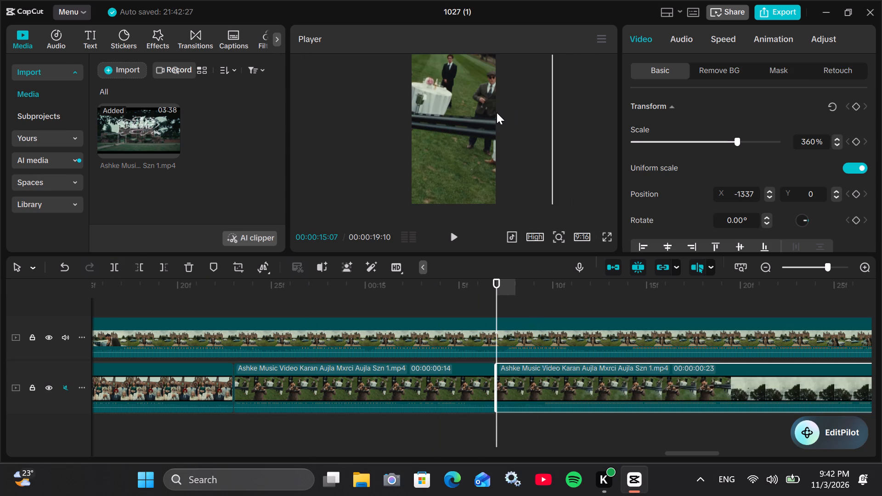
left_click_drag(532, 138, 494, 139)
Play the shotgun shot from 00:00:14:24 across the new cut to check the reframing, and scrub back to about 00:00:14:06.
left_click(250, 310)
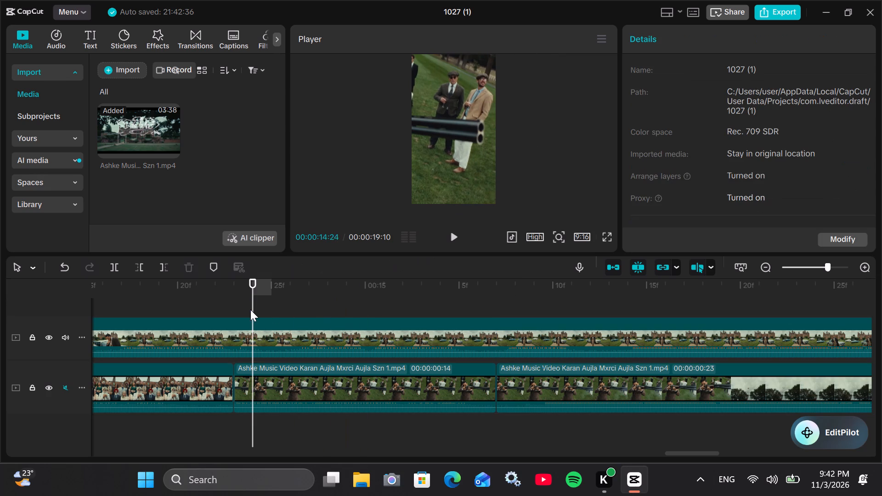
left_click(452, 234)
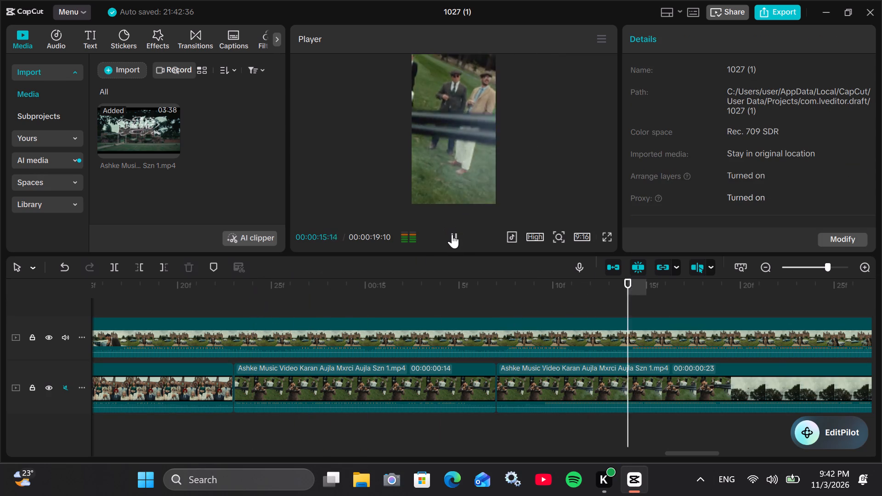
left_click(431, 294)
left_click_drag(431, 294, 52, 294)
left_click_drag(356, 283, 357, 283)
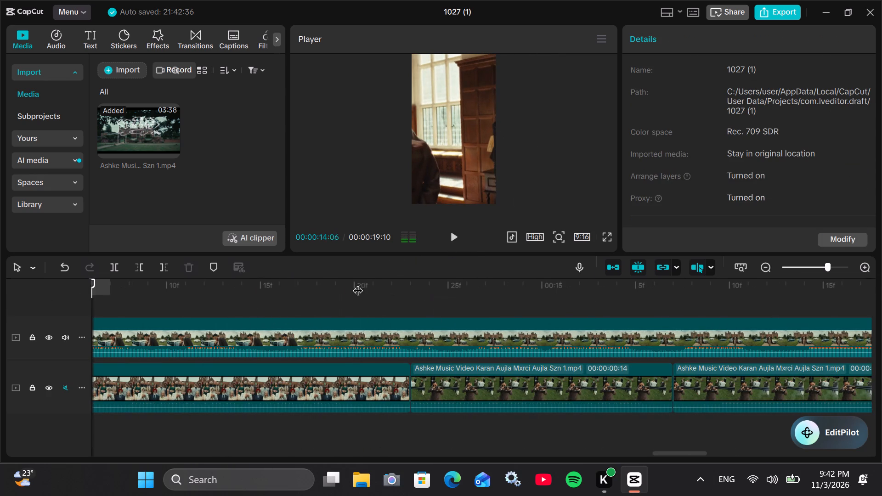
Find where the shotgun shot changes to the trees and sky, and split the main-track clip at 00:00:15:19.
left_click_drag(357, 283, 279, 189)
left_click_drag(278, 296, 881, 284)
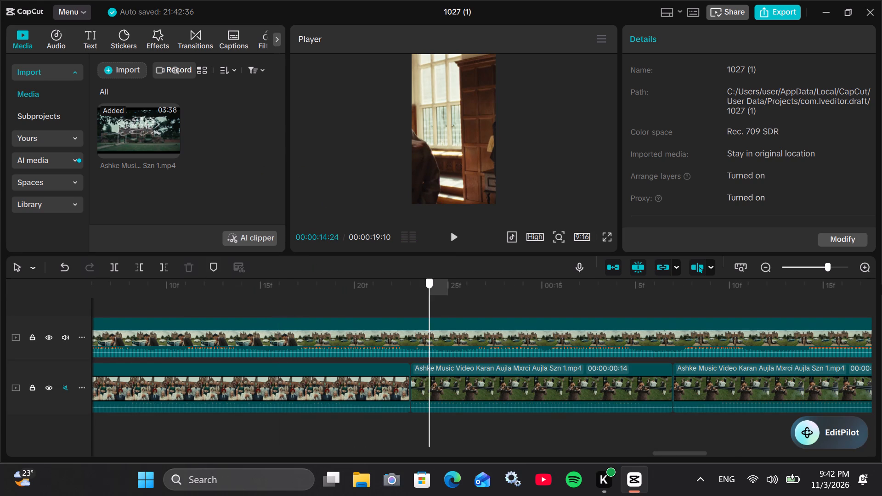
left_click_drag(881, 284, 245, 297)
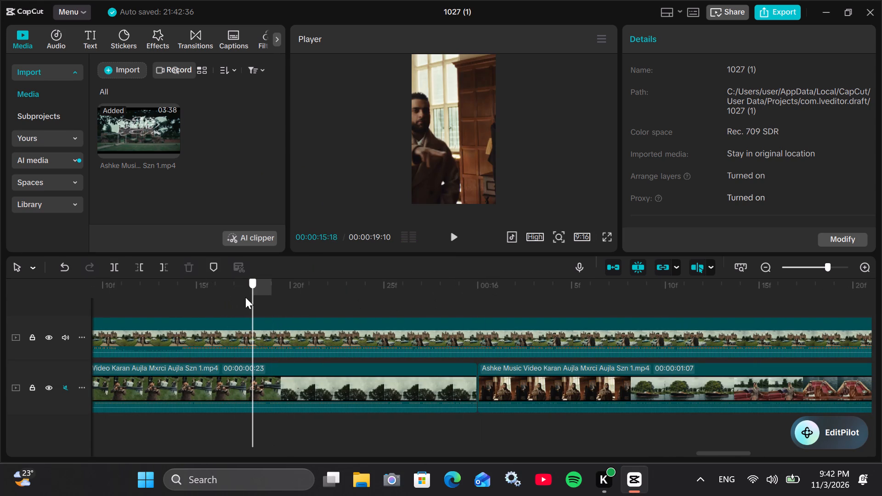
left_click_drag(245, 297, 176, 303)
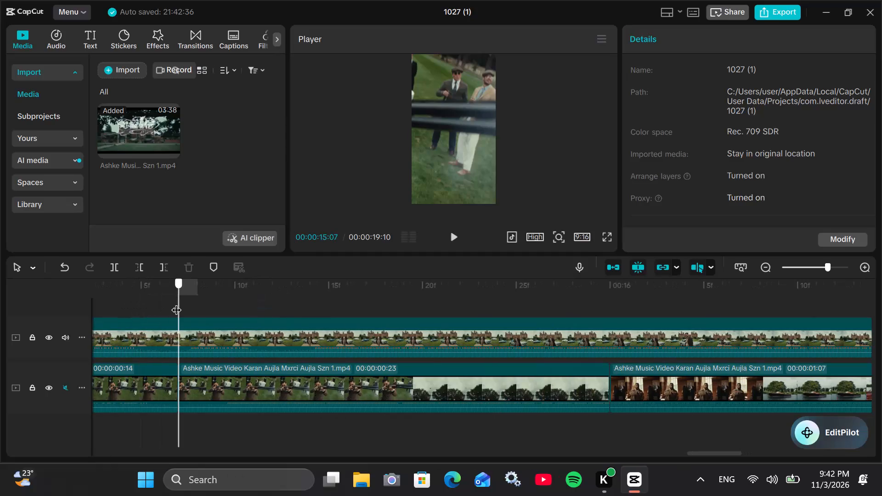
left_click_drag(176, 303, 323, 302)
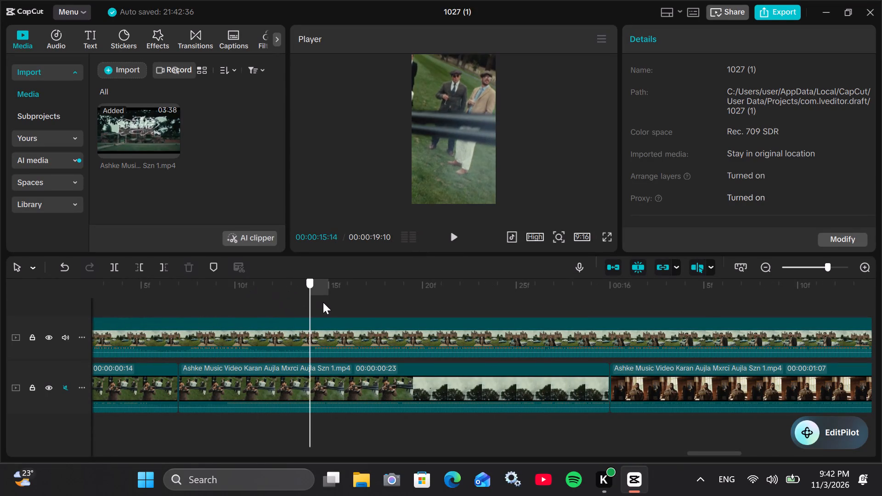
left_click_drag(323, 302, 422, 304)
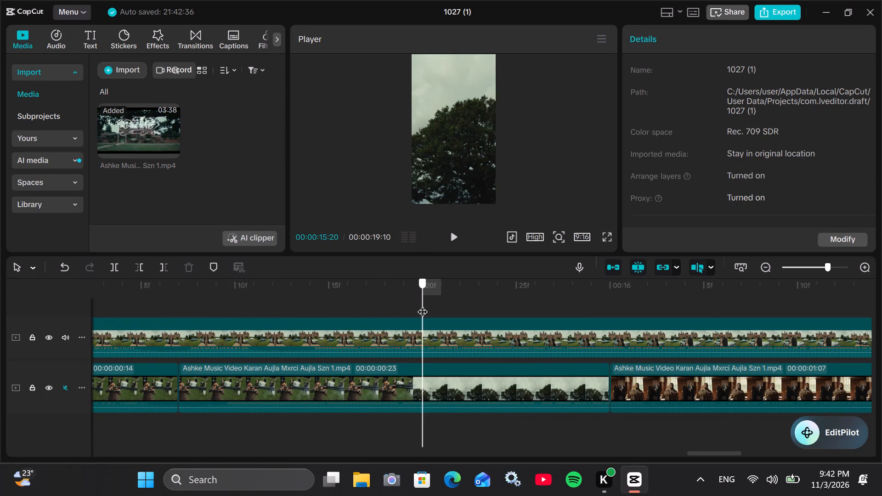
left_click_drag(422, 304, 437, 305)
left_click_drag(437, 305, 400, 307)
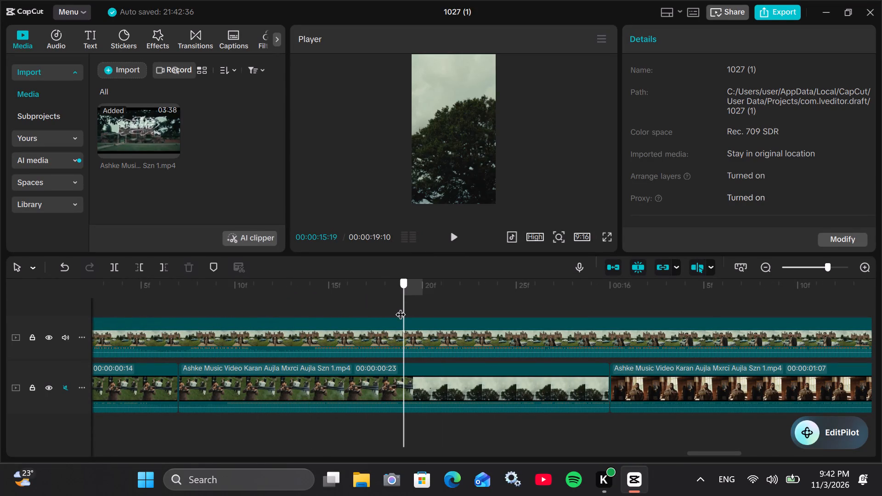
left_click_drag(400, 307, 390, 308)
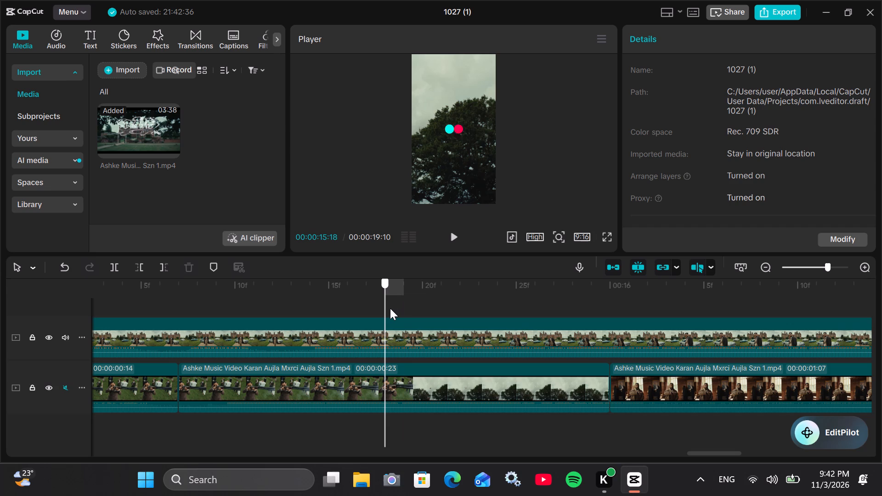
left_click_drag(390, 308, 399, 308)
left_click(112, 268)
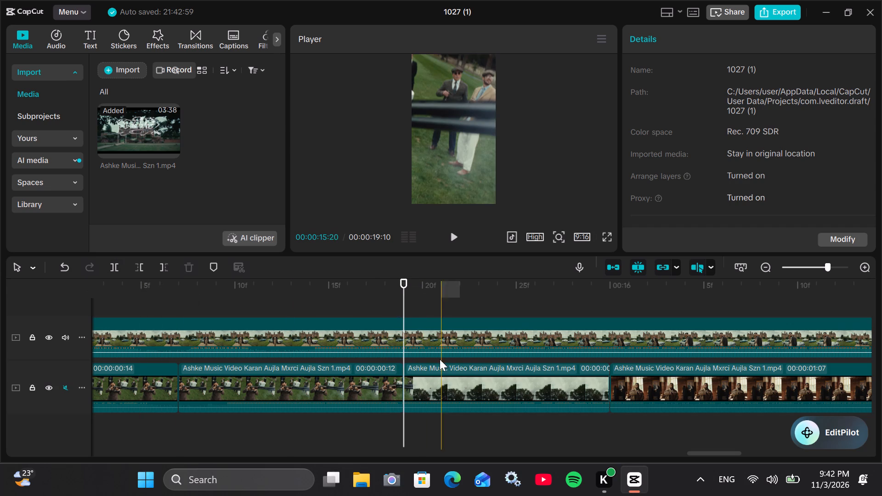
Shift the tree-and-sky clip after the 00:00:15:19 cut horizontally to position X 177 to frame the flying target, and check it to about 00:00:15:28.
left_click(455, 377)
left_click_drag(482, 181, 451, 180)
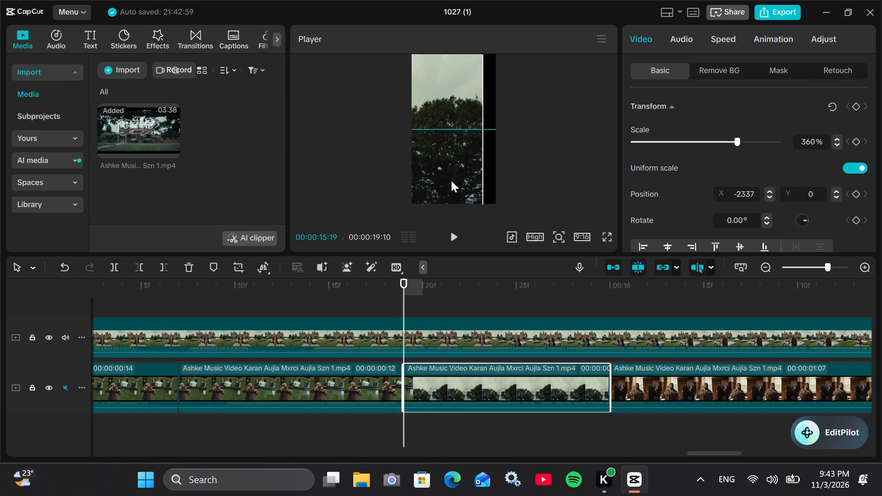
left_click_drag(451, 180, 576, 183)
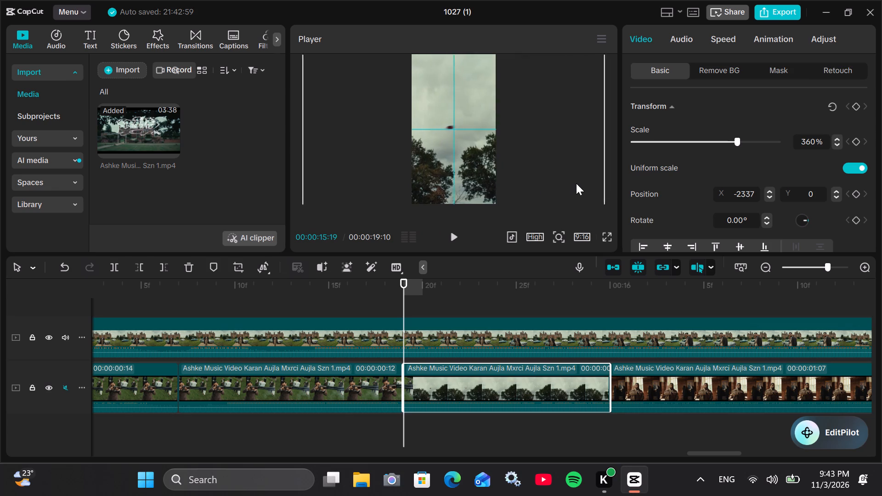
left_click_drag(576, 183, 600, 183)
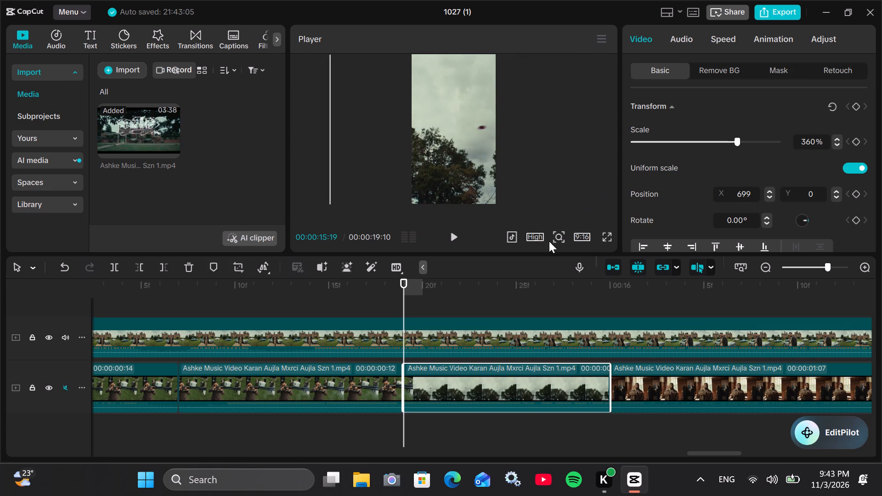
left_click_drag(407, 299, 407, 299)
left_click_drag(407, 299, 460, 298)
left_click_drag(528, 159, 521, 160)
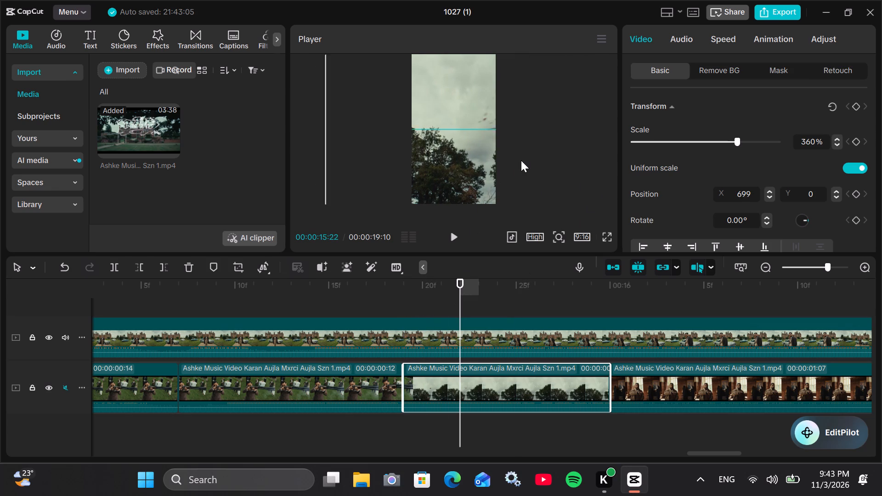
left_click_drag(521, 160, 508, 162)
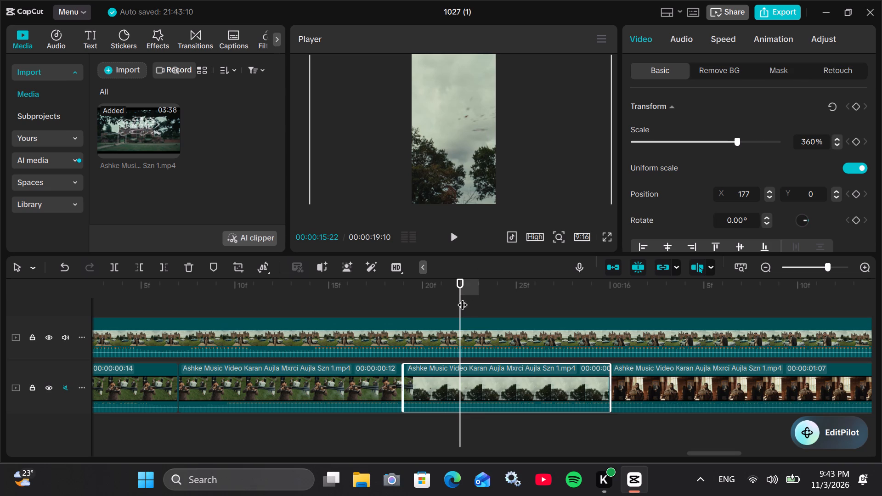
left_click_drag(462, 298, 583, 298)
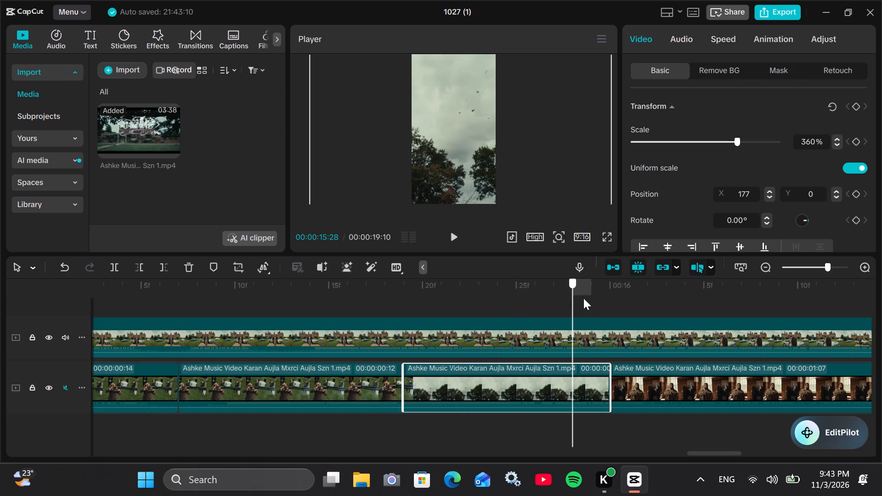
Shift the clip of the man in the brown coat, starting at 00:00:16:00, horizontally to position X 1018 to centre him in the frame.
left_click_drag(583, 298, 881, 338)
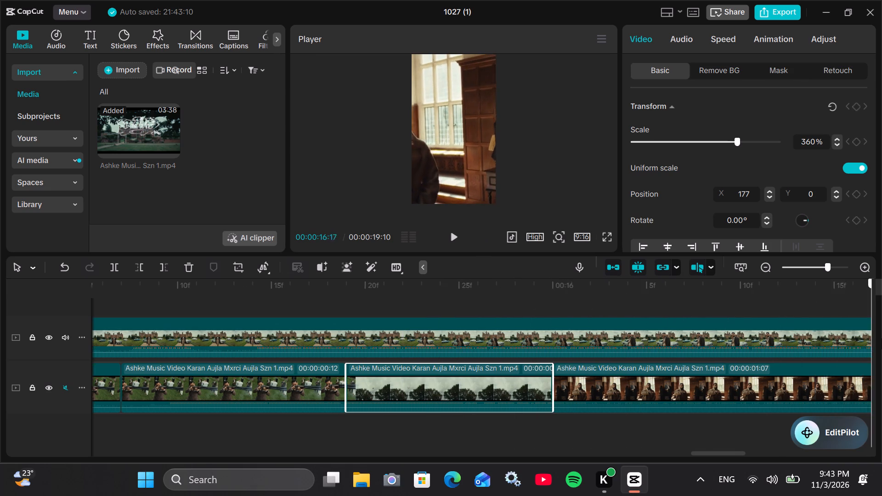
left_click_drag(881, 338, 274, 366)
left_click(259, 371)
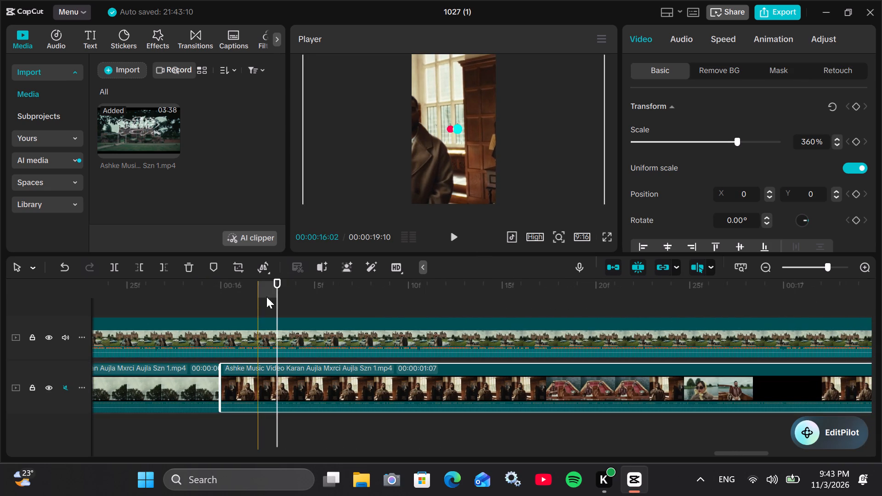
left_click_drag(275, 296, 234, 304)
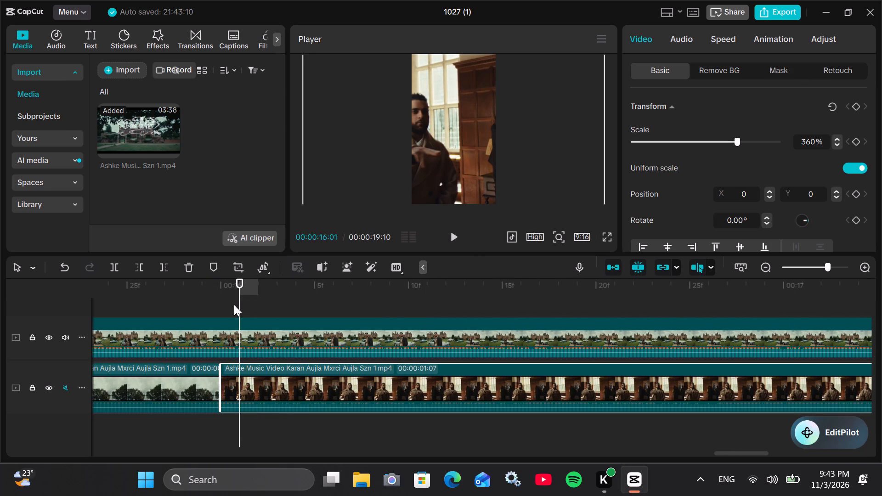
left_click_drag(547, 147, 582, 145)
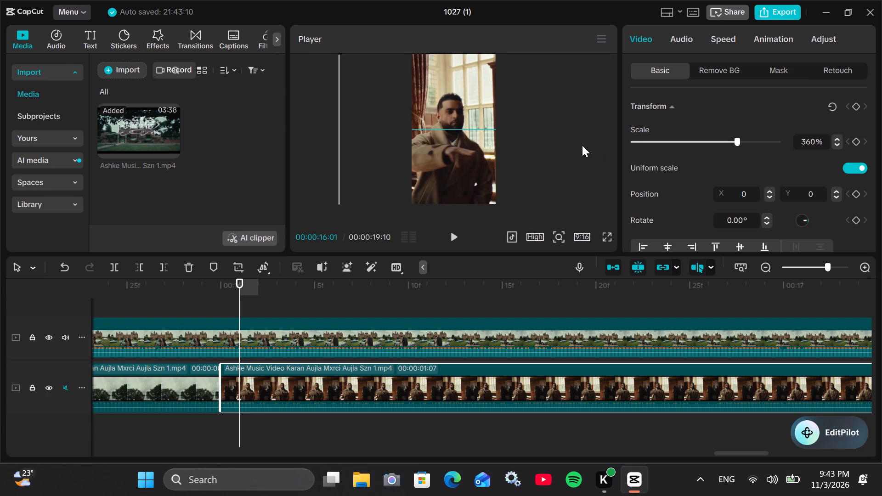
left_click_drag(582, 145, 587, 145)
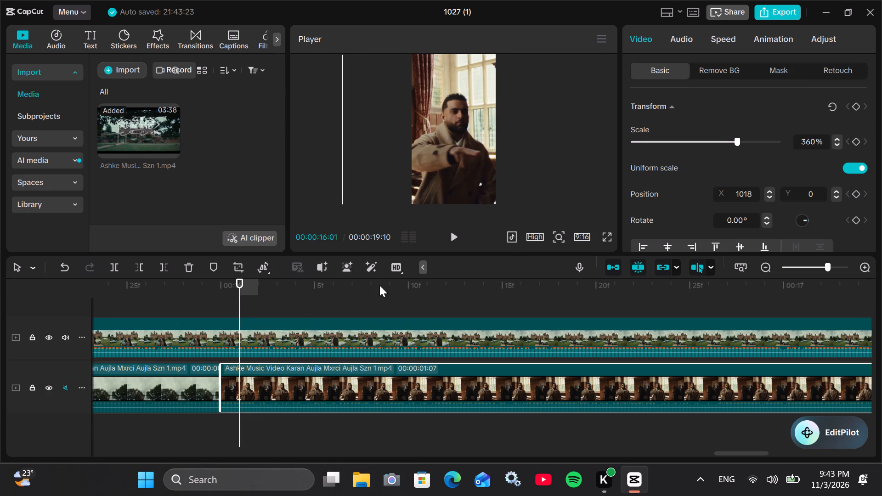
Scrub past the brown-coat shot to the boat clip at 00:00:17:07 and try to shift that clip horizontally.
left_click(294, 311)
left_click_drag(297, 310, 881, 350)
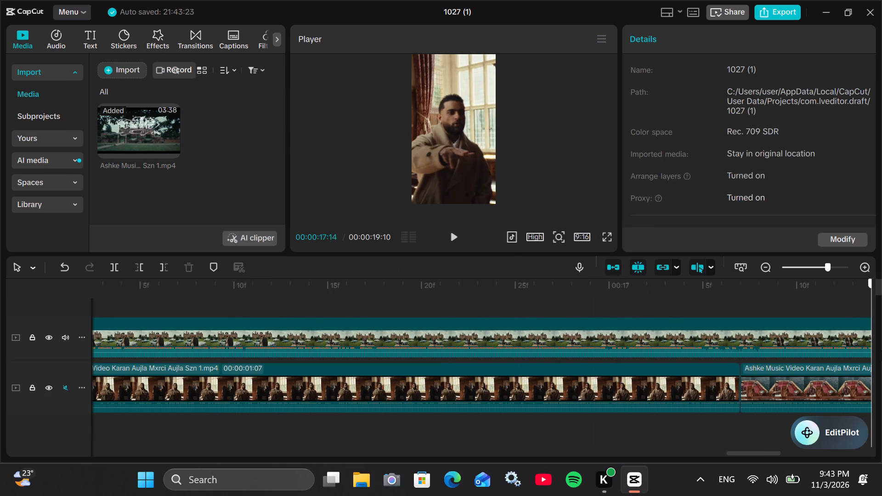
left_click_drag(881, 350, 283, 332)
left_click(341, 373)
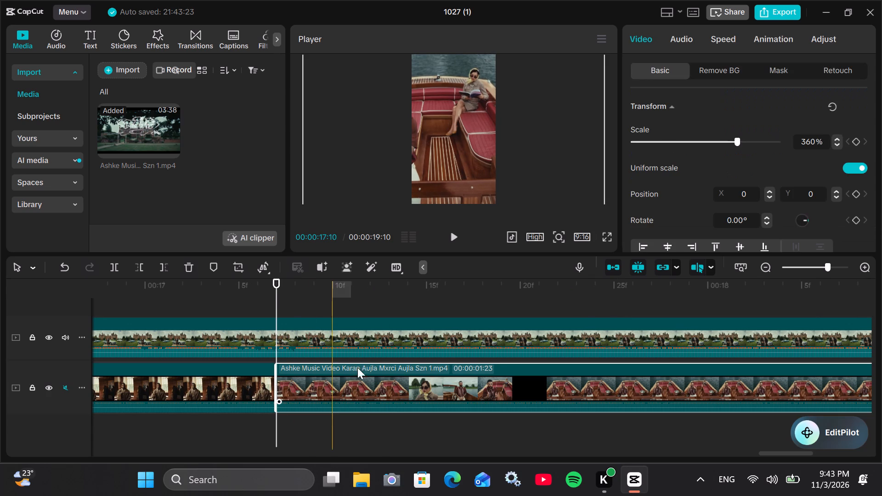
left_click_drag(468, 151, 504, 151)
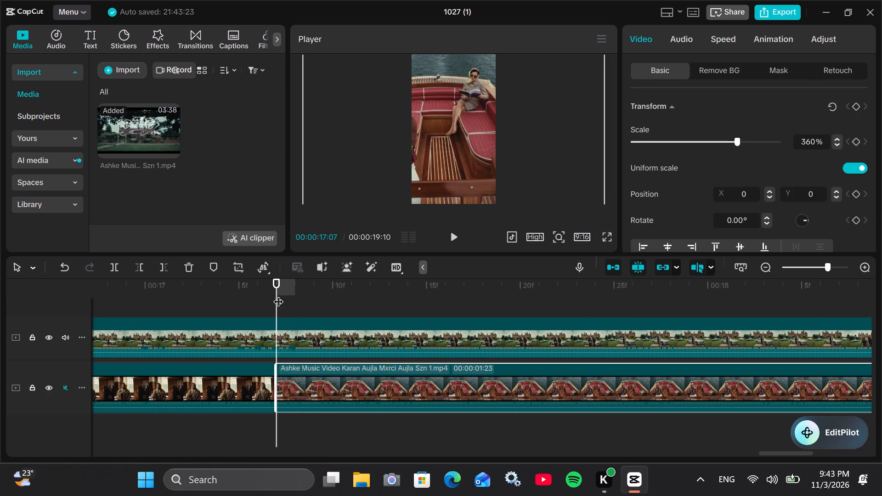
Find where the boat shot changes to the woman in the headscarf, and split the main-track clip at 00:00:18:11.
left_click_drag(278, 294, 699, 326)
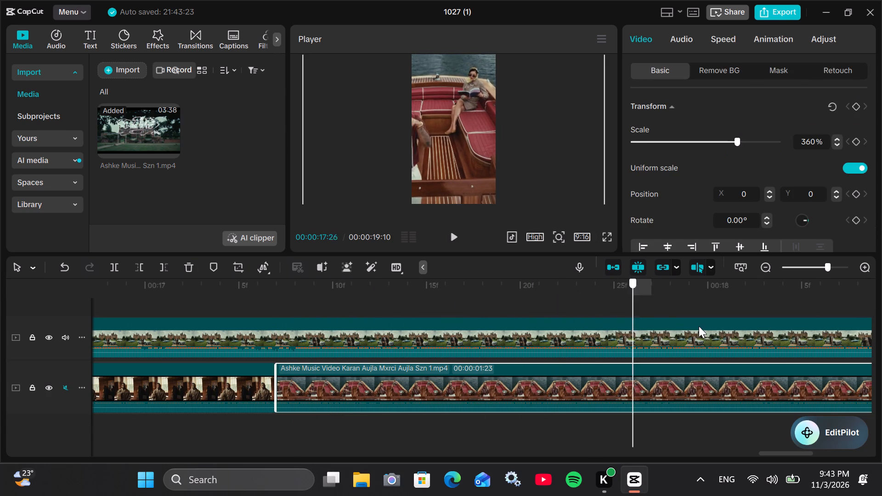
left_click_drag(699, 326, 544, 320)
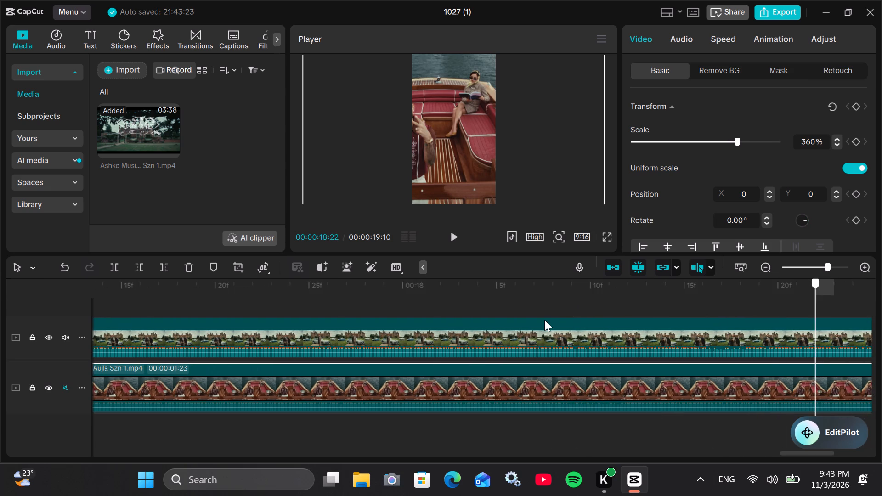
left_click_drag(544, 320, 734, 326)
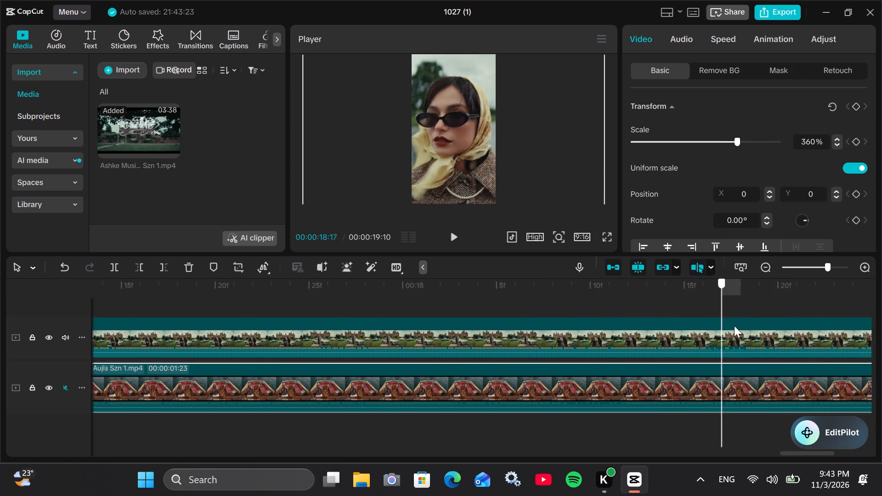
left_click_drag(734, 326, 138, 303)
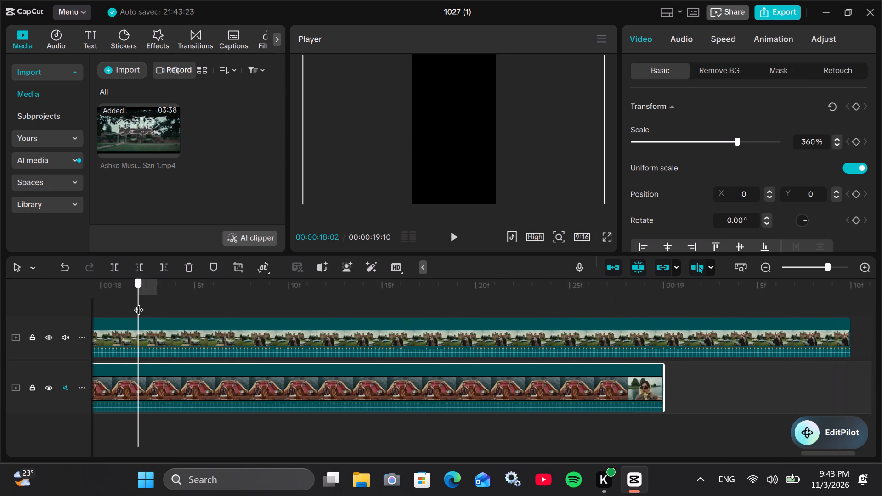
left_click_drag(138, 303, 263, 313)
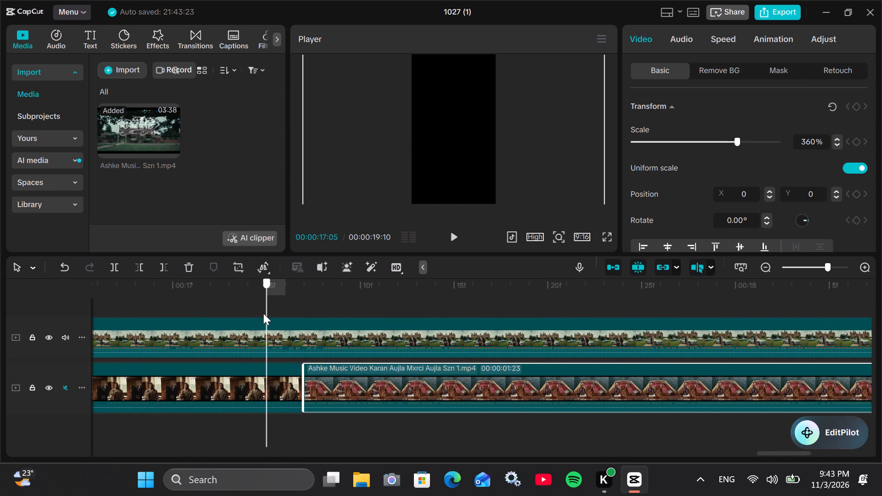
left_click_drag(263, 313, 300, 316)
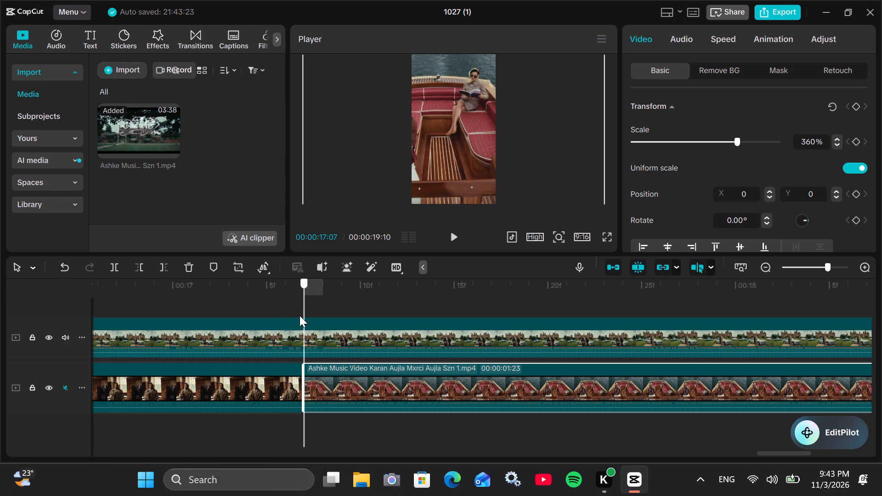
left_click_drag(300, 316, 588, 327)
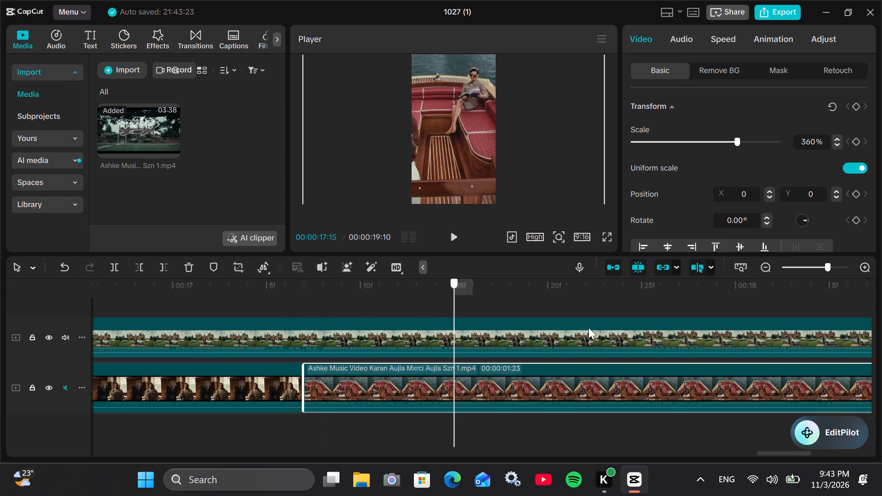
left_click_drag(588, 327, 548, 350)
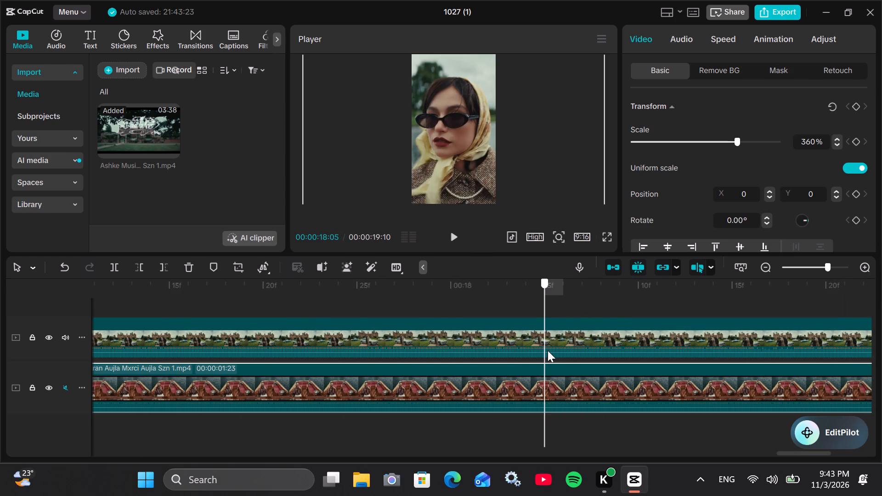
left_click_drag(548, 350, 556, 350)
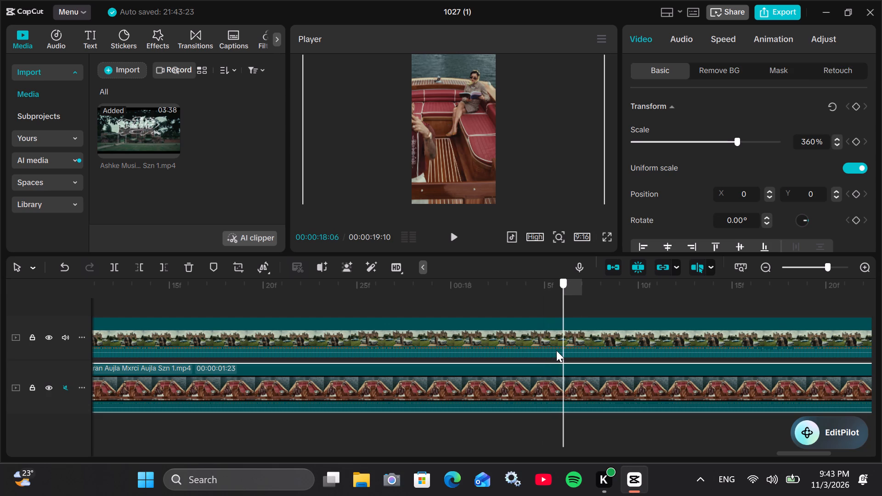
left_click_drag(556, 350, 581, 353)
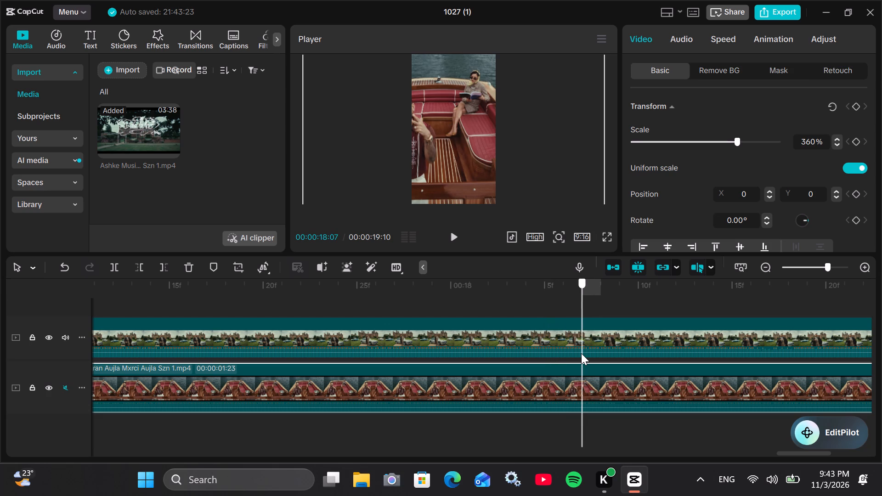
left_click_drag(581, 353, 675, 357)
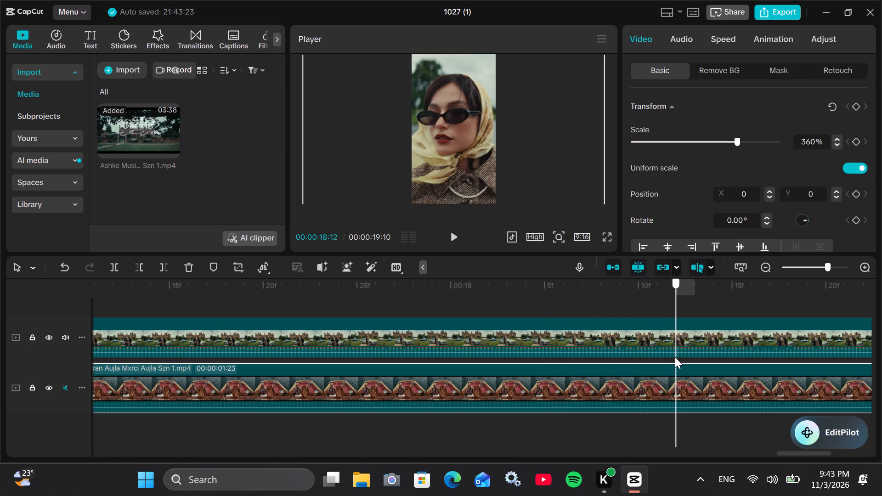
left_click_drag(675, 357, 658, 360)
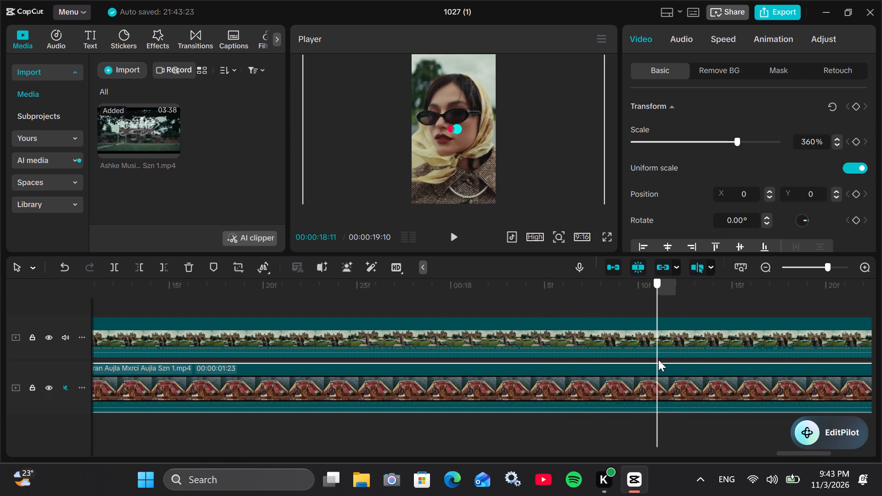
left_click_drag(658, 360, 661, 361)
left_click(656, 380)
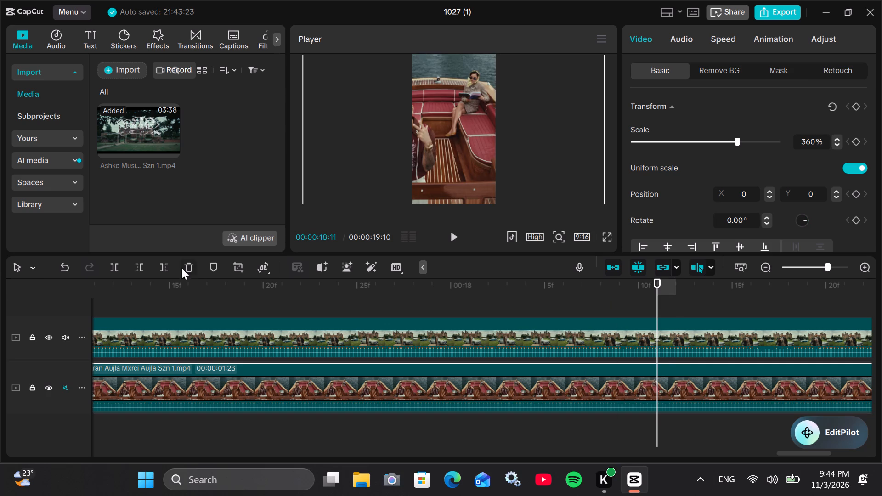
left_click(115, 269)
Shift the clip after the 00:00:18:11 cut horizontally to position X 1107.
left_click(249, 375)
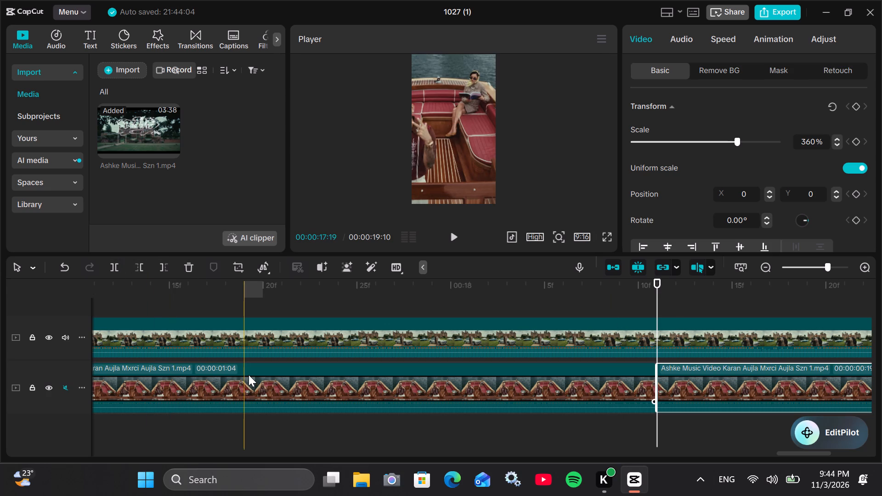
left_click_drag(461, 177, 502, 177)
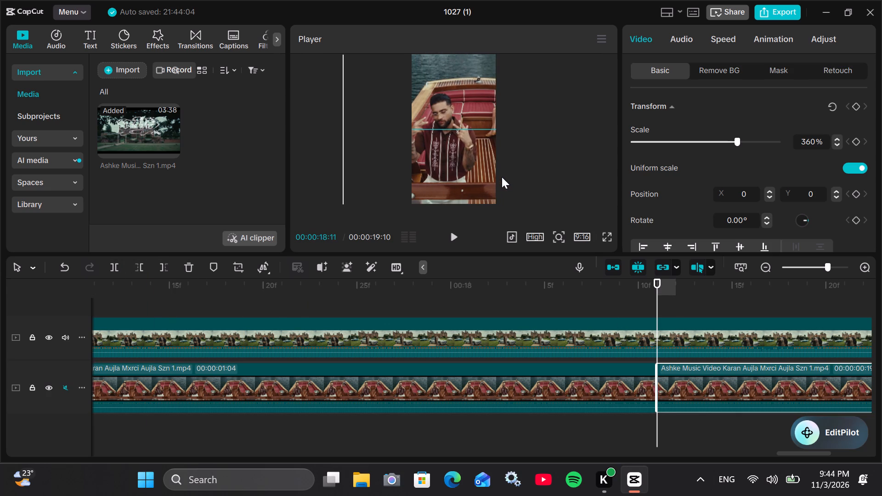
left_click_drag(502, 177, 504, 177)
Play and scrub across the 00:00:18:11 cut to check the framing of the boat and headscarf shots.
left_click(361, 300)
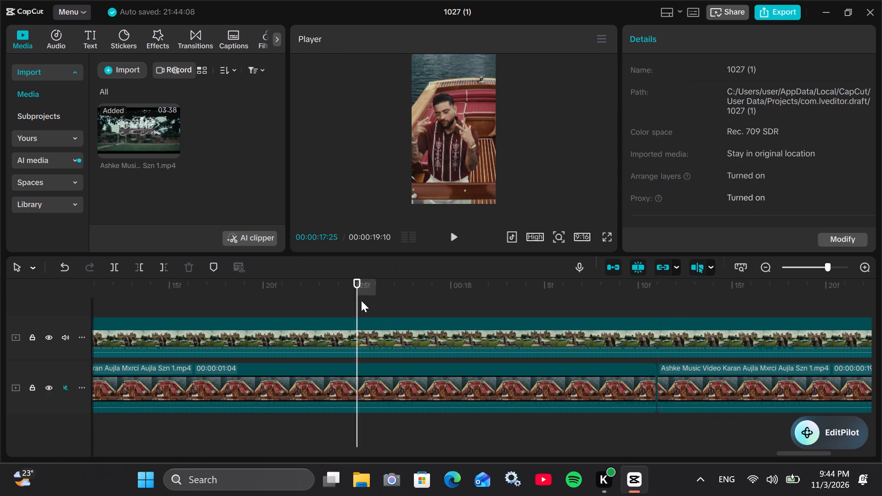
left_click(453, 237)
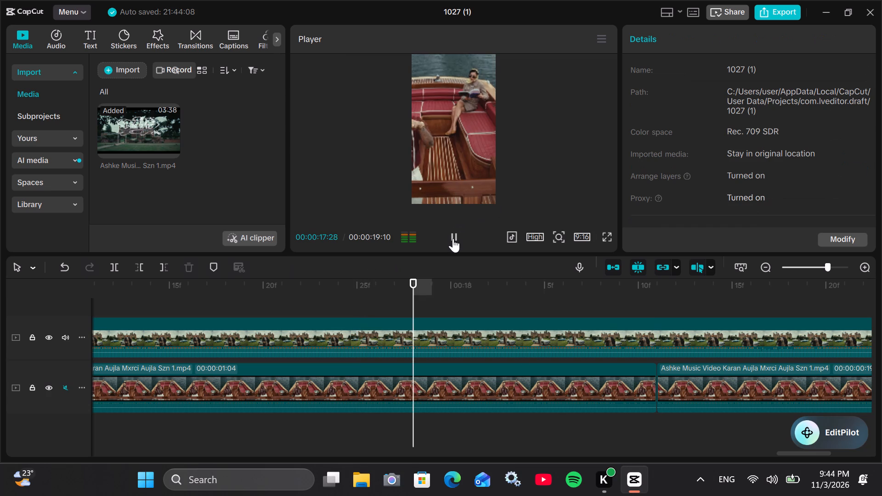
left_click(344, 295)
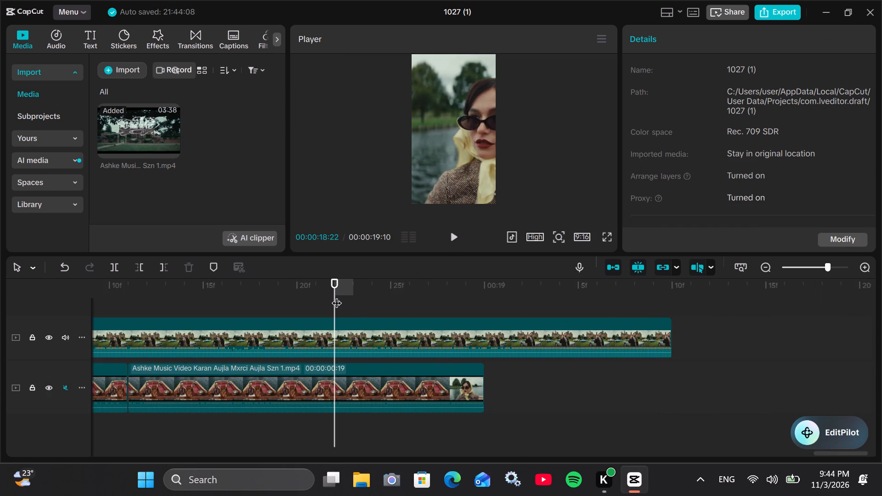
left_click_drag(336, 296, 274, 306)
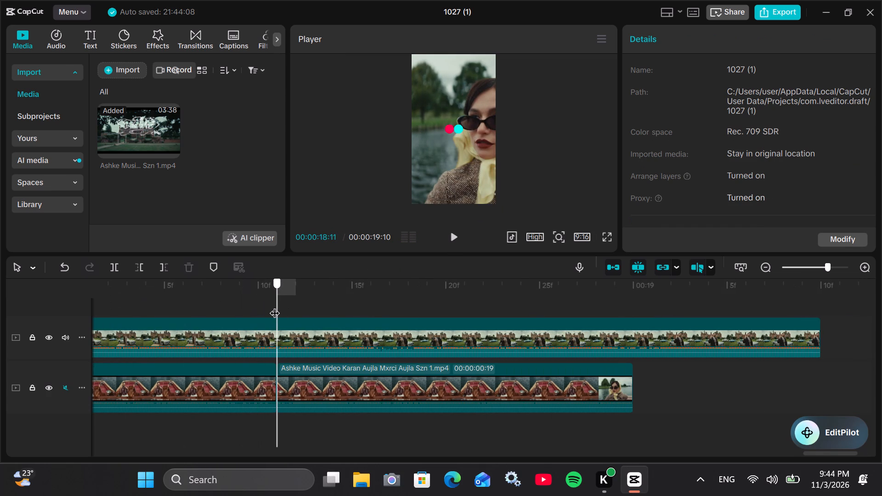
left_click_drag(274, 306, 307, 308)
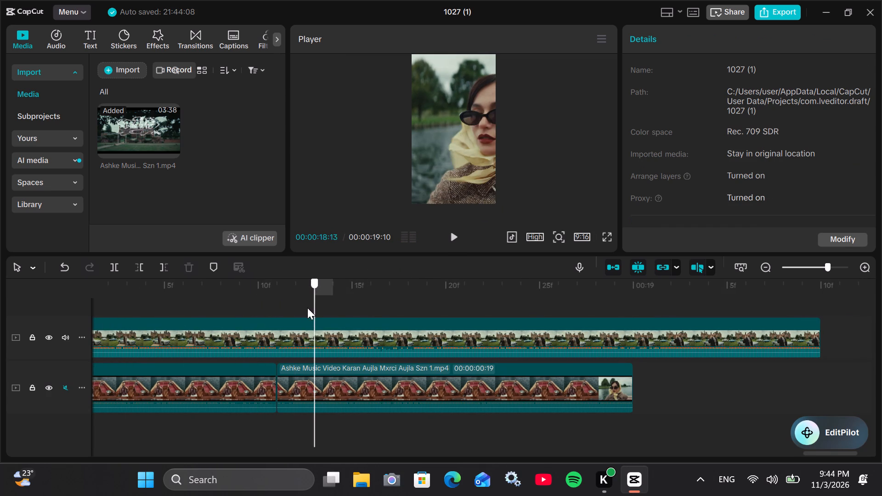
left_click_drag(307, 308, 281, 308)
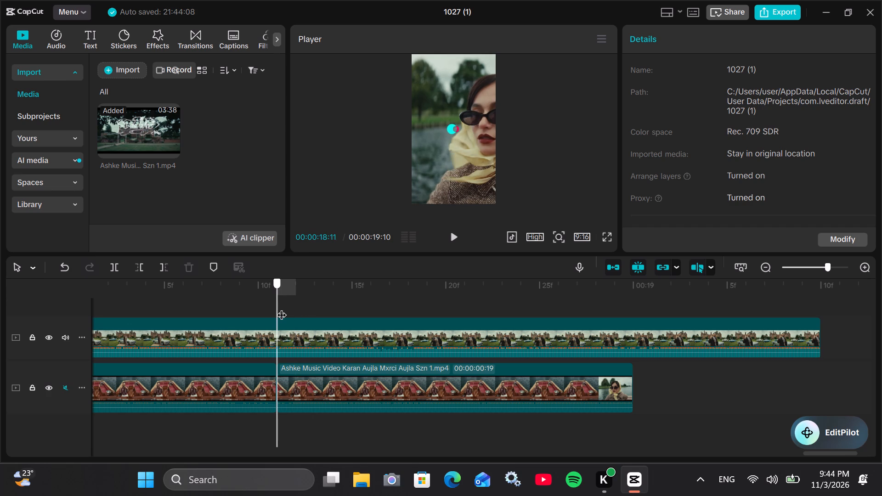
left_click_drag(281, 308, 298, 308)
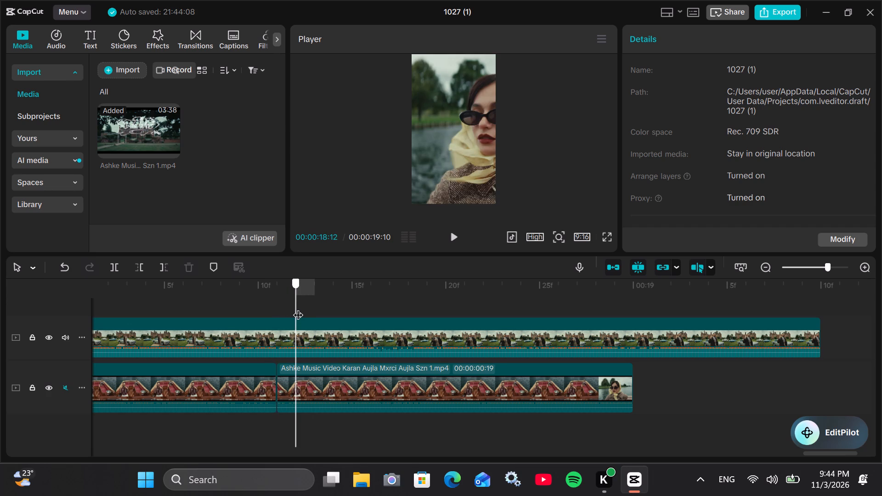
left_click_drag(298, 308, 294, 311)
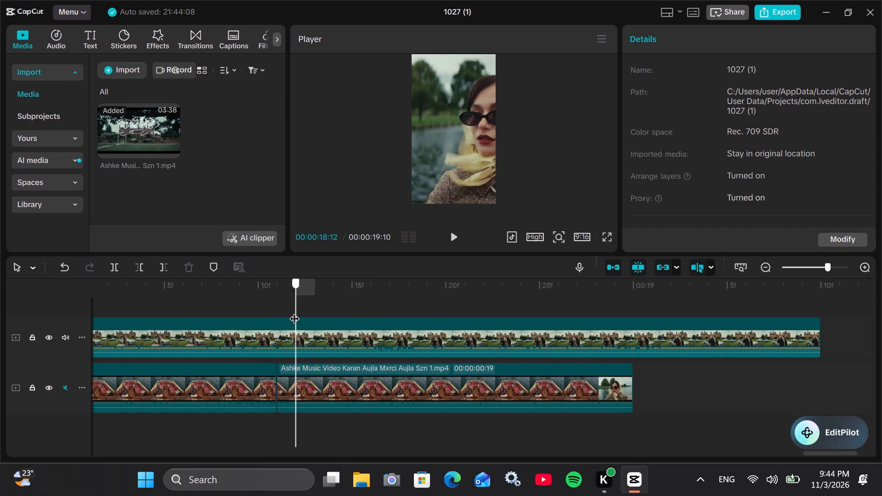
left_click_drag(294, 311, 285, 311)
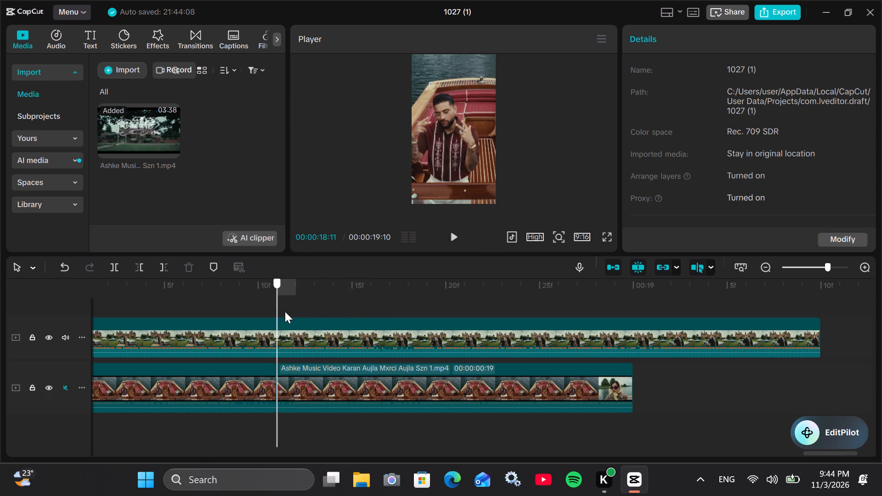
left_click_drag(285, 311, 316, 313)
Shift the headscarf clip after the 00:00:18:11 cut horizontally to position X 283 to centre the woman's face.
left_click(384, 377)
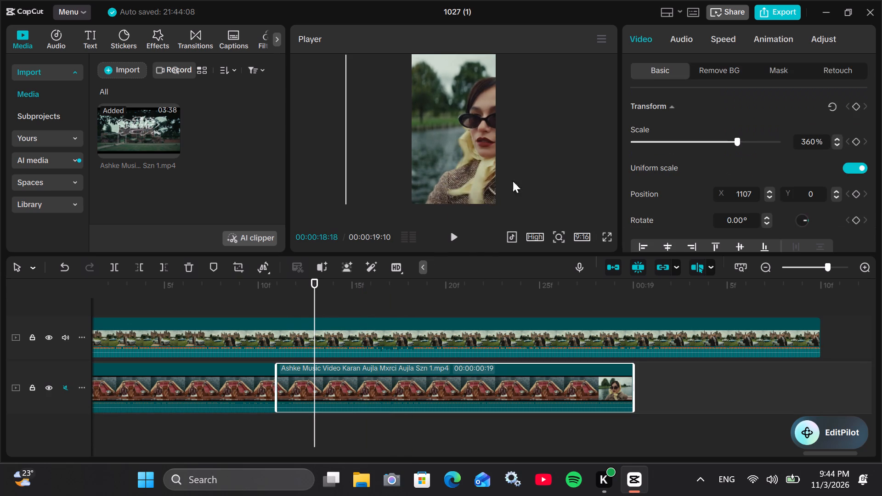
left_click_drag(546, 173, 509, 174)
left_click_drag(560, 146, 543, 152)
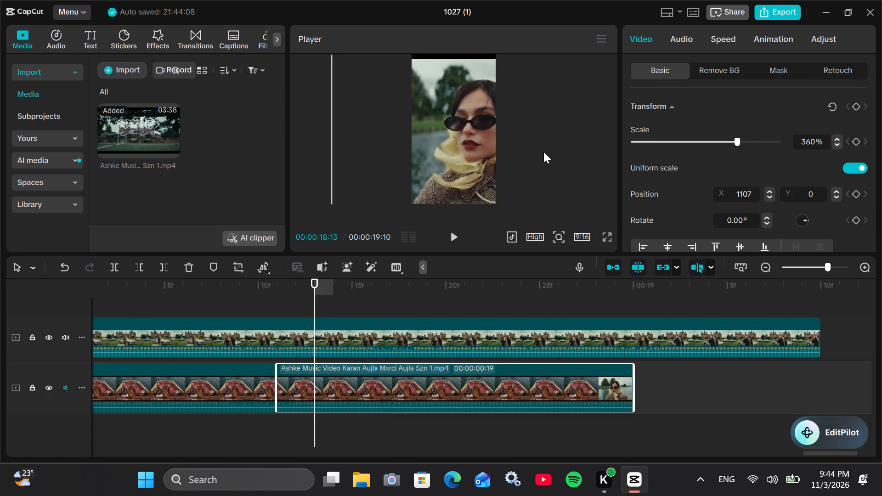
left_click_drag(543, 152, 531, 146)
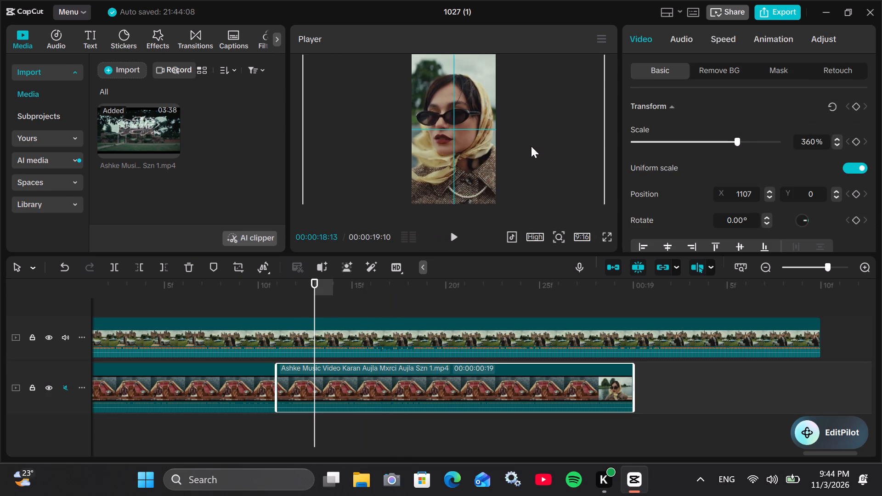
left_click_drag(531, 146, 529, 147)
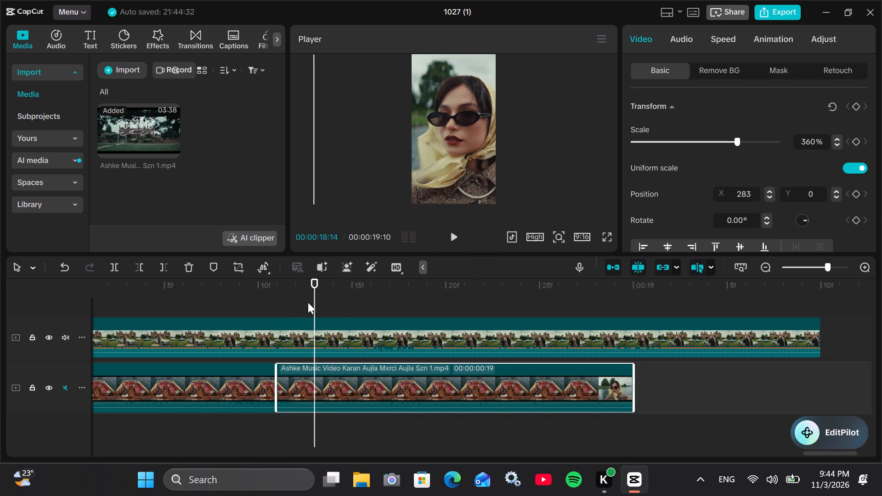
Shift the boat clip starting at 00:00:17:07 horizontally to position X 1558 to centre the man in the maroon shirt.
left_click(249, 309)
left_click_drag(241, 304, 106, 293)
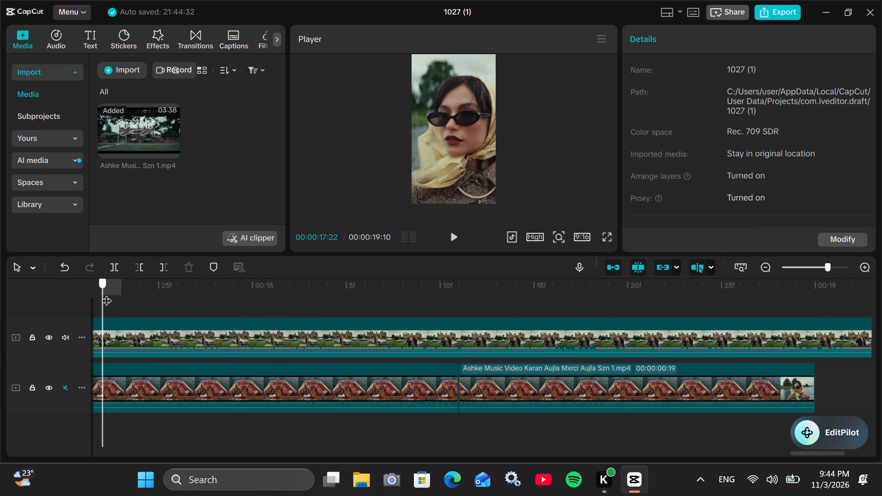
left_click_drag(106, 293, 424, 304)
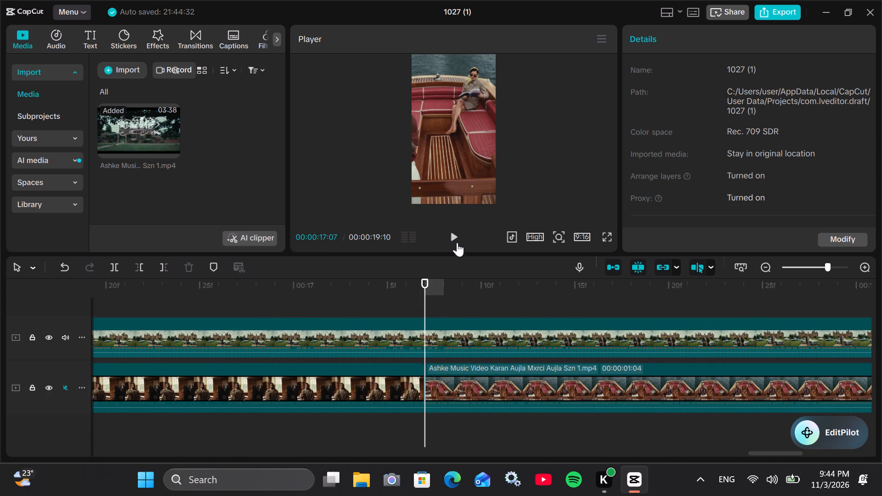
left_click(506, 368)
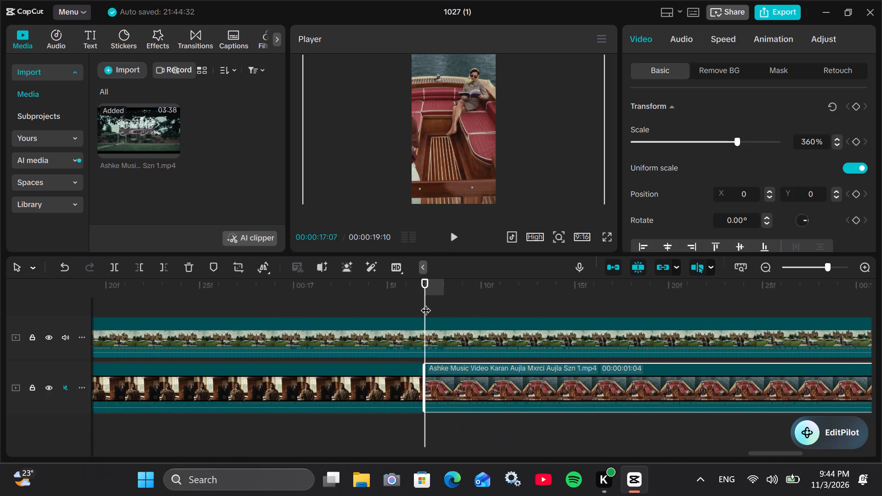
left_click_drag(425, 303, 486, 303)
left_click_drag(498, 161, 505, 160)
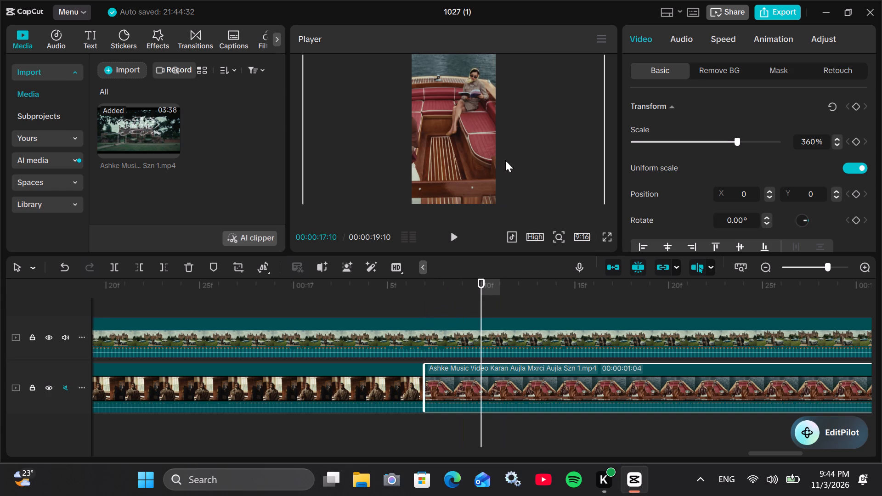
left_click_drag(505, 160, 581, 161)
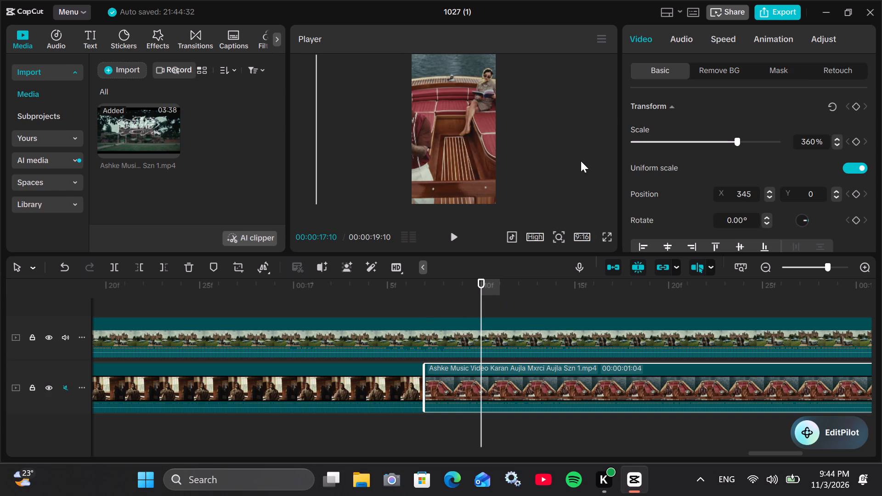
left_click_drag(549, 141, 574, 144)
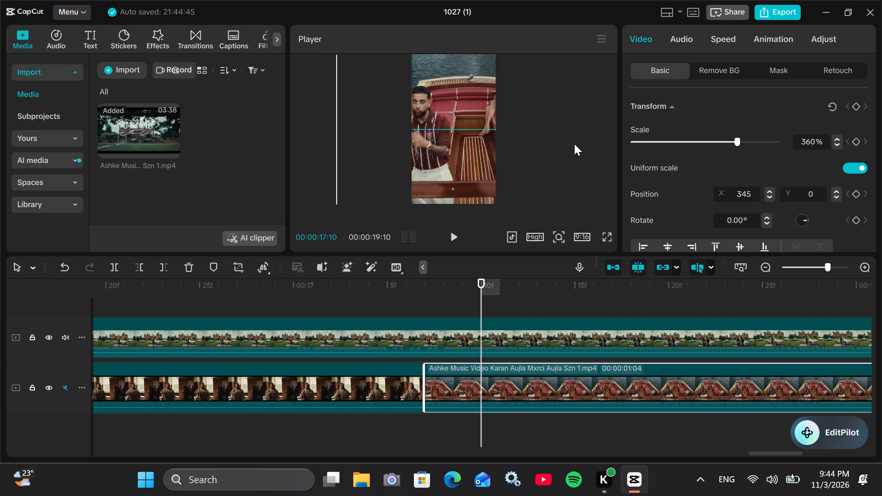
left_click_drag(574, 144, 597, 138)
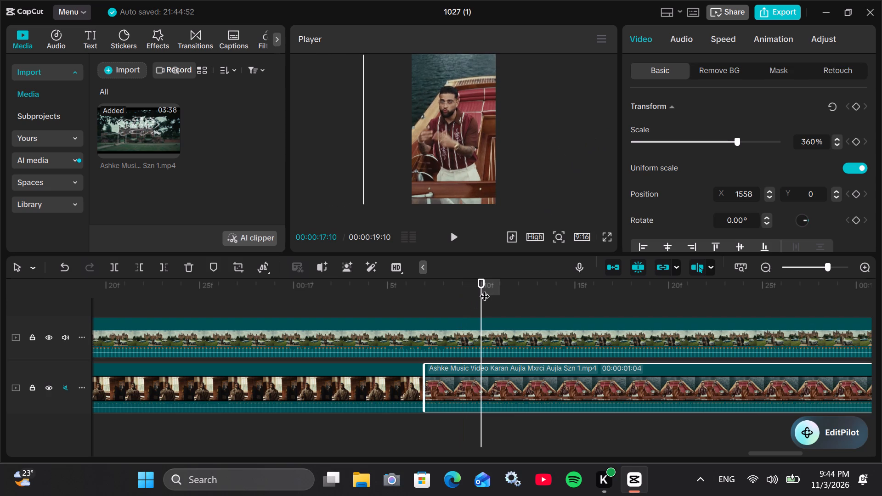
Play and scrub from the boat clip at 00:00:17:07 to the end of the main track to check the framing.
left_click_drag(484, 289, 441, 294)
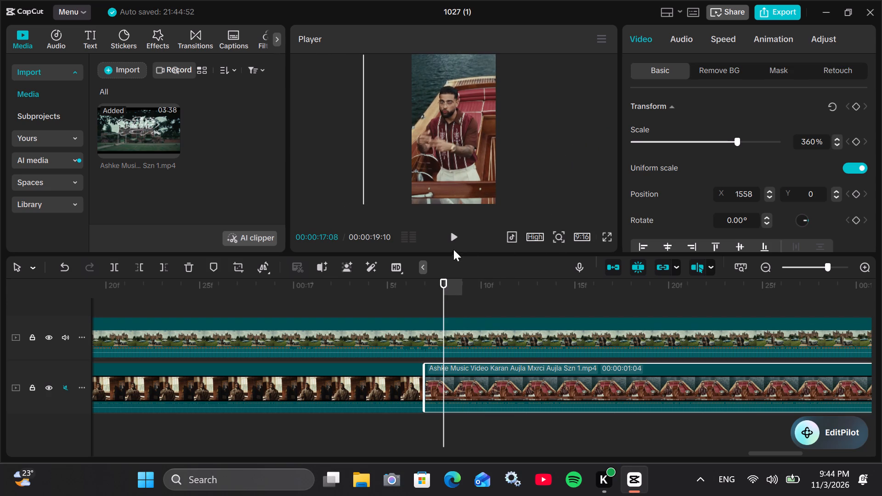
left_click(451, 239)
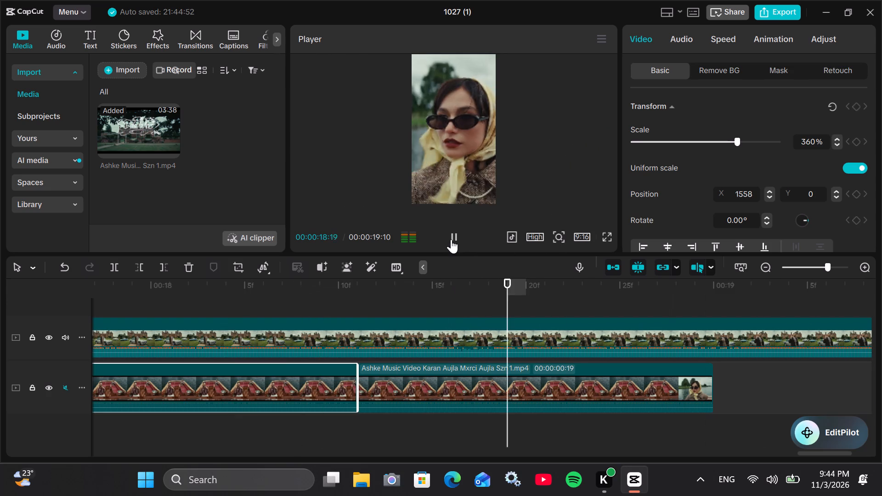
left_click(365, 312)
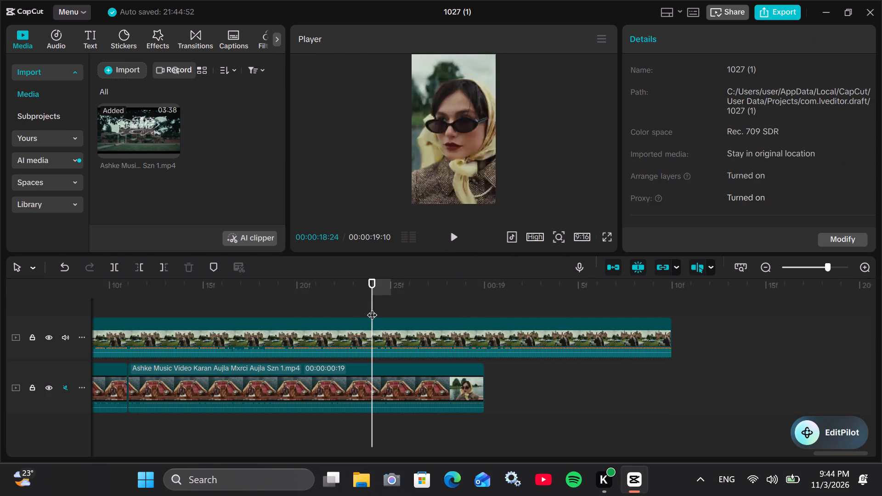
left_click_drag(372, 308, 443, 307)
left_click(466, 387)
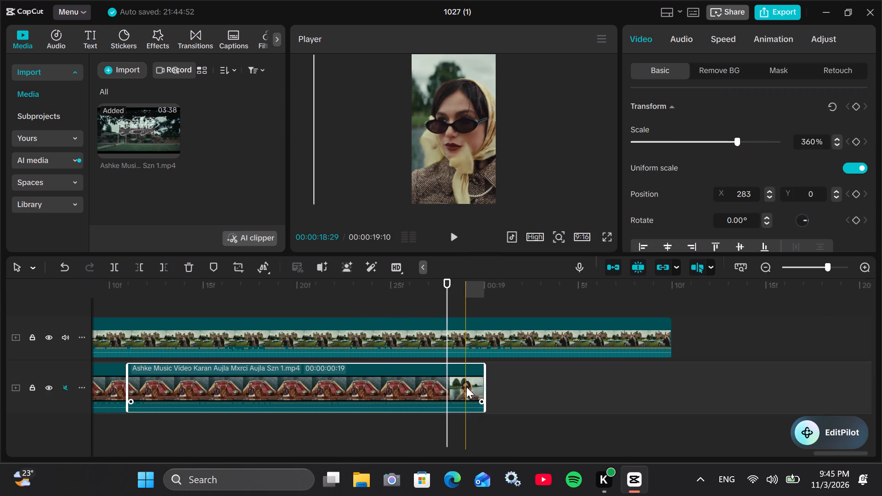
left_click(462, 307)
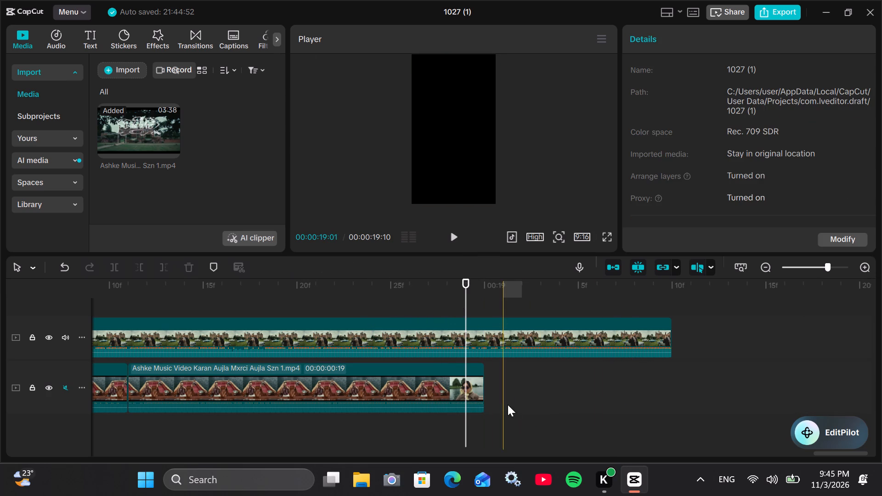
Extend the end of the last main-track clip to 00:00:19:10, level with the end of the upper track's clip.
left_click(472, 382)
left_click_drag(483, 380, 536, 389)
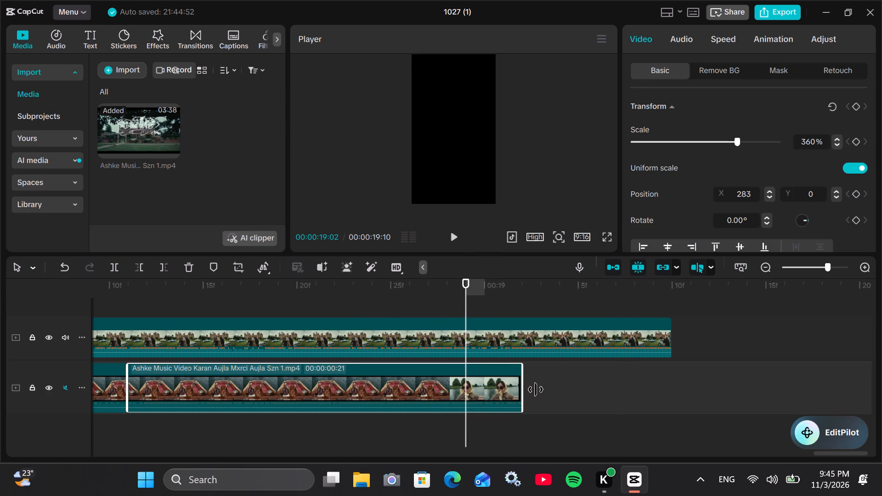
left_click_drag(536, 389, 667, 388)
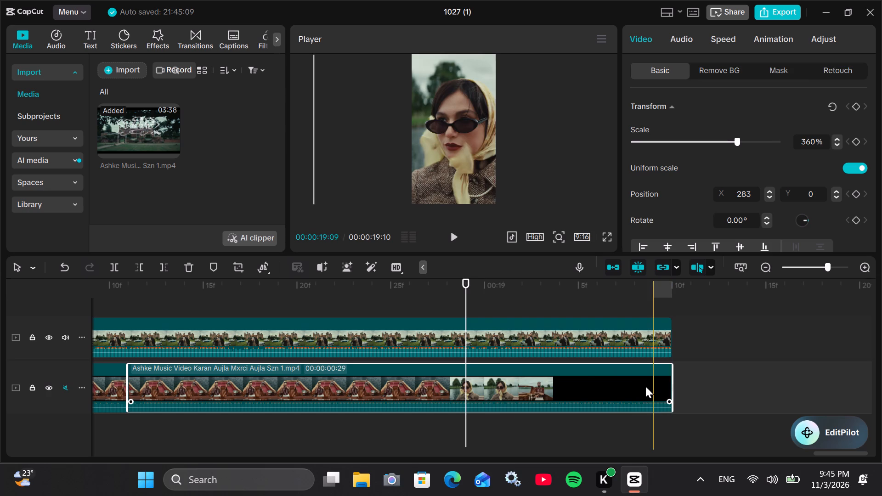
Scrub through the extended part of the last clip to check the headscarf and boat-wheel shots.
left_click_drag(466, 300, 508, 303)
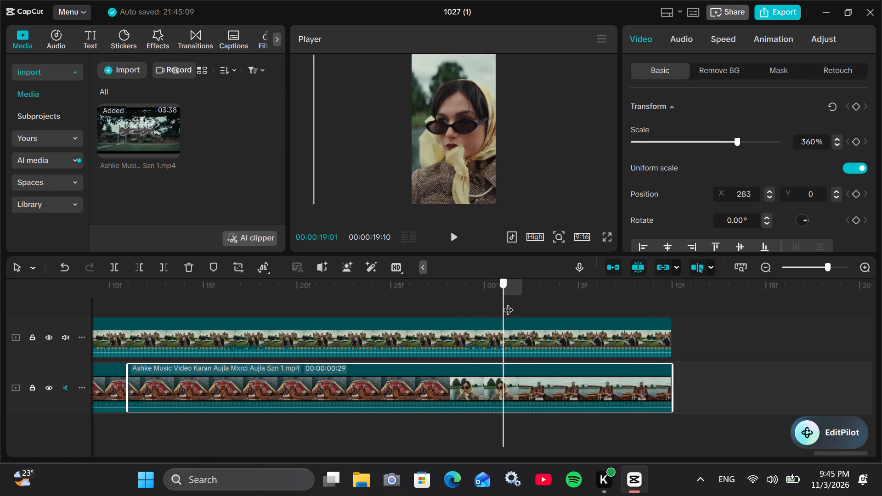
left_click_drag(508, 303, 572, 307)
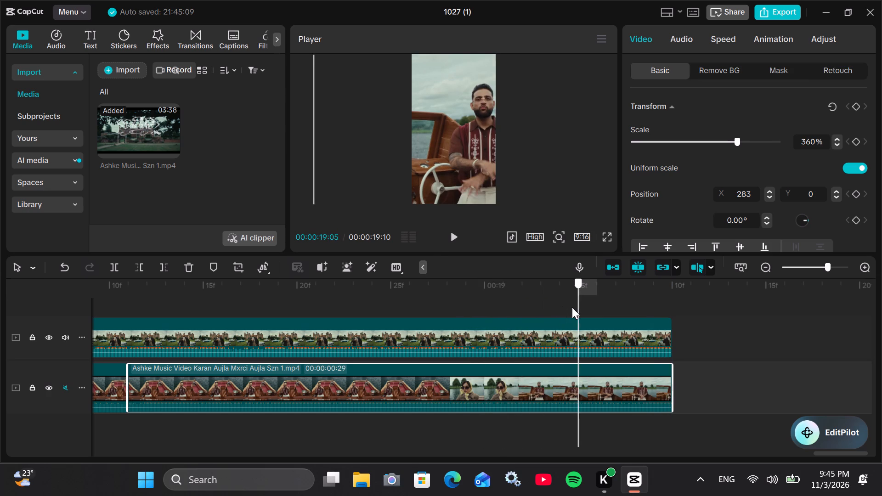
left_click_drag(572, 307, 465, 310)
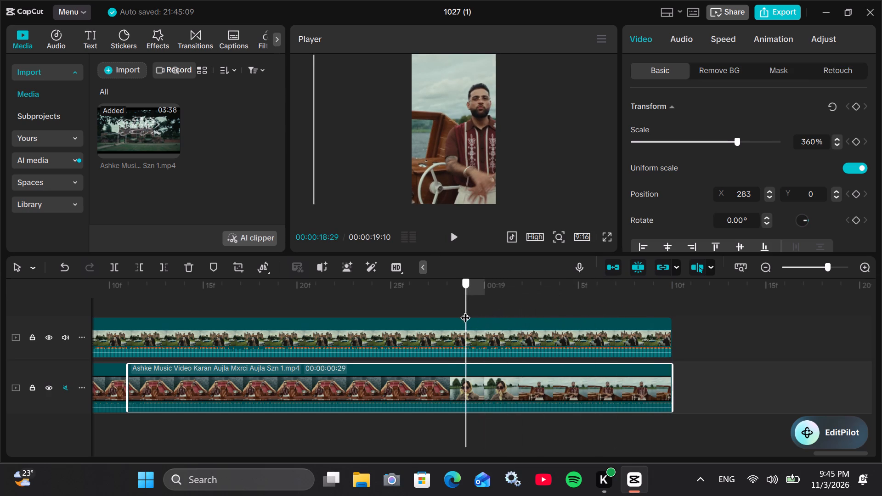
left_click_drag(465, 310, 673, 312)
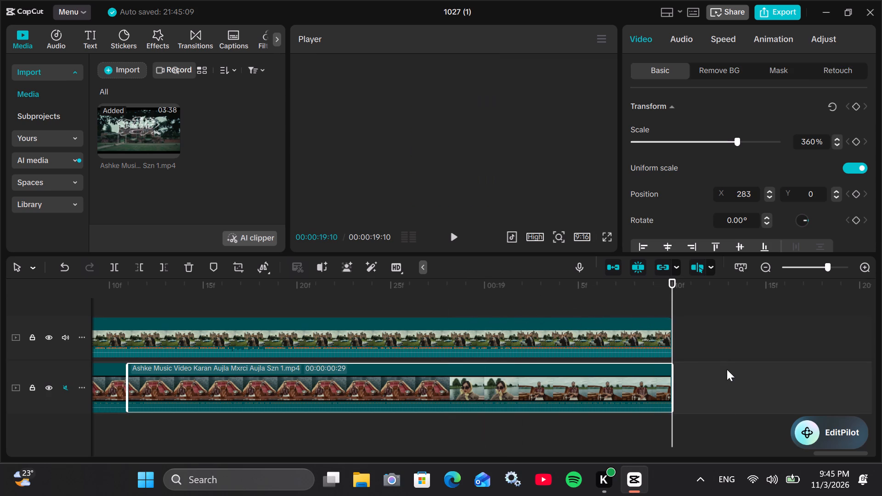
left_click(695, 311)
Play the whole edit from 00:00:00:00 to the end to review all reframed shots, and return to the start.
left_click(801, 267)
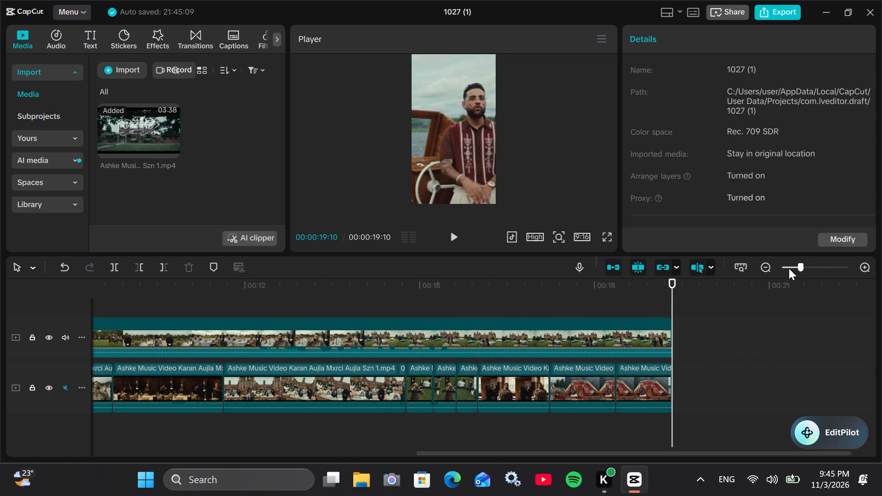
left_click(797, 265)
left_click(789, 265)
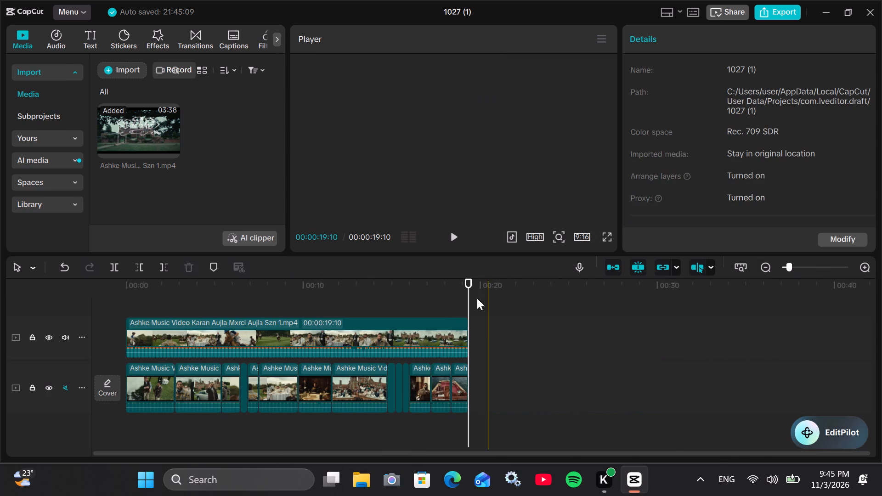
left_click(457, 296)
left_click_drag(457, 294, 0, 312)
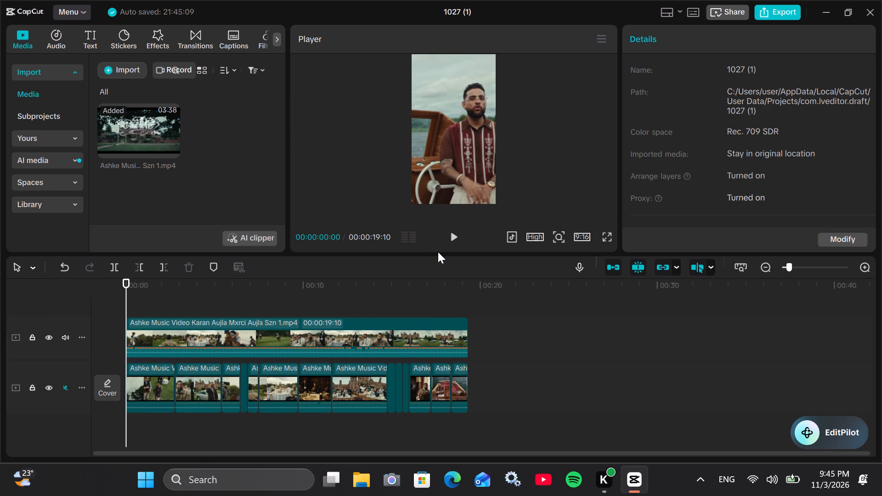
left_click(449, 238)
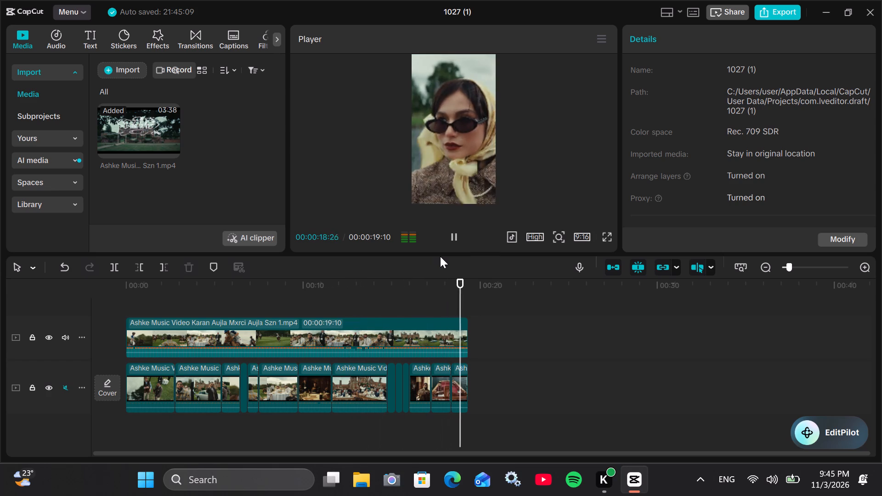
left_click(141, 287)
left_click(149, 297)
left_click_drag(150, 297, 51, 307)
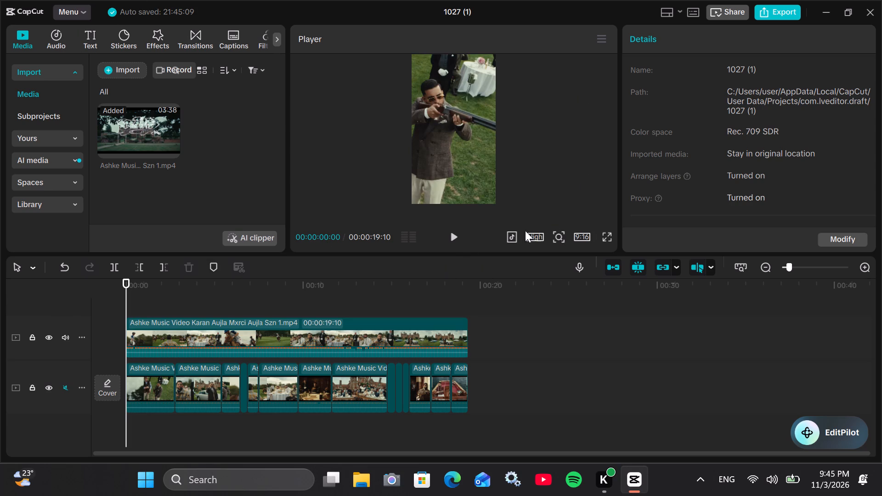
Set the player's preview quality to Full quality.
left_click(537, 235)
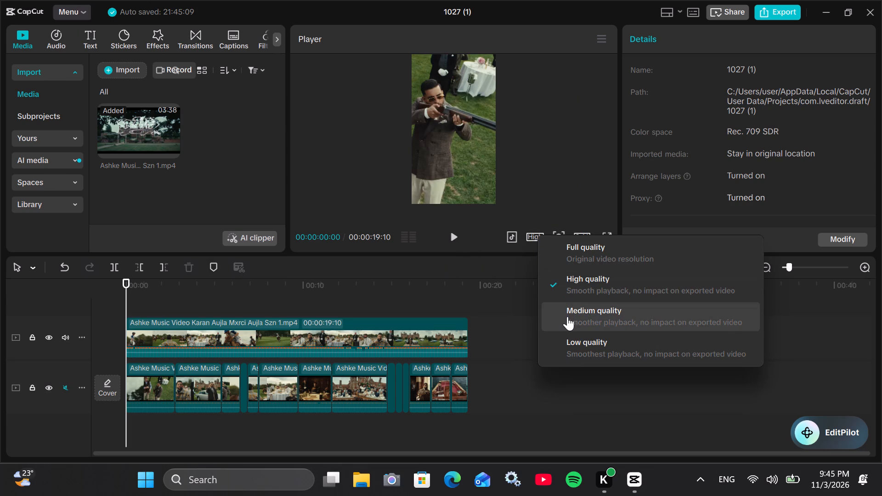
left_click(500, 302)
left_click(536, 239)
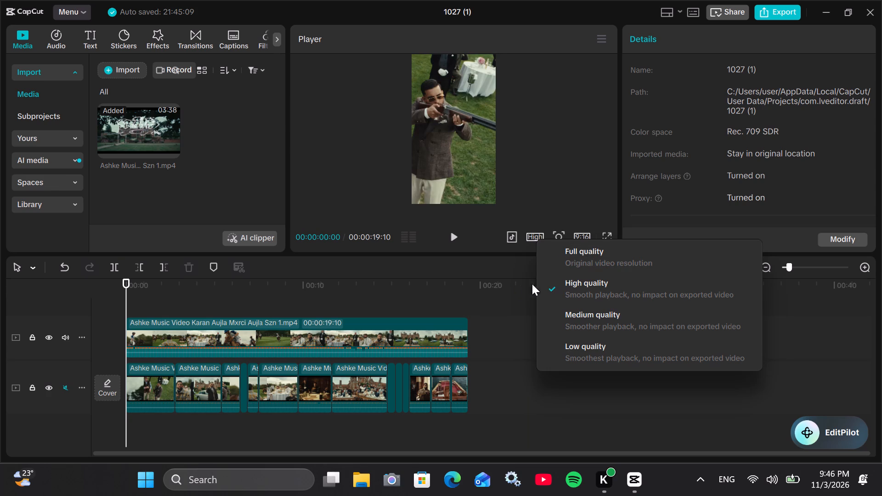
left_click(572, 268)
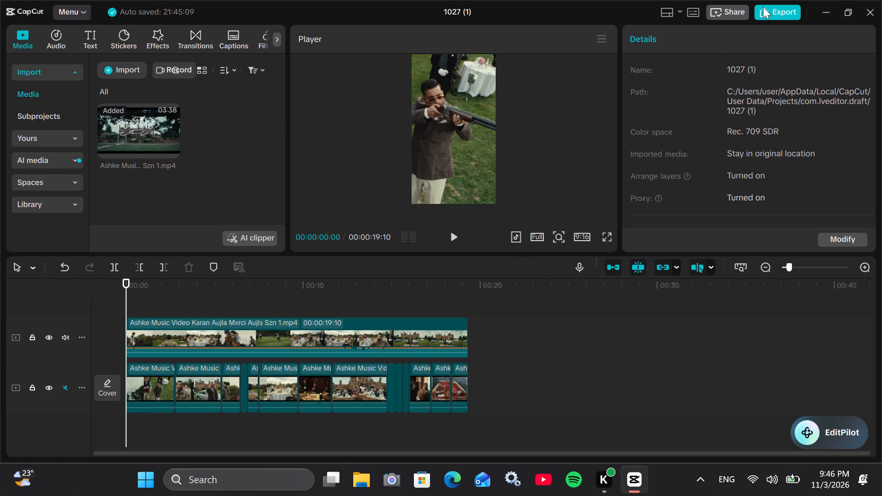
Open the export settings and set the export destination to D:/New folder.
left_click(768, 12)
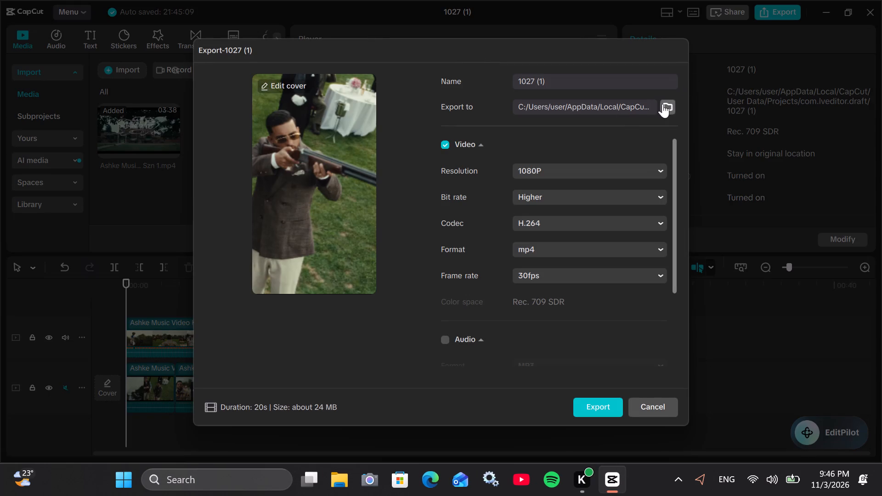
left_click(665, 104)
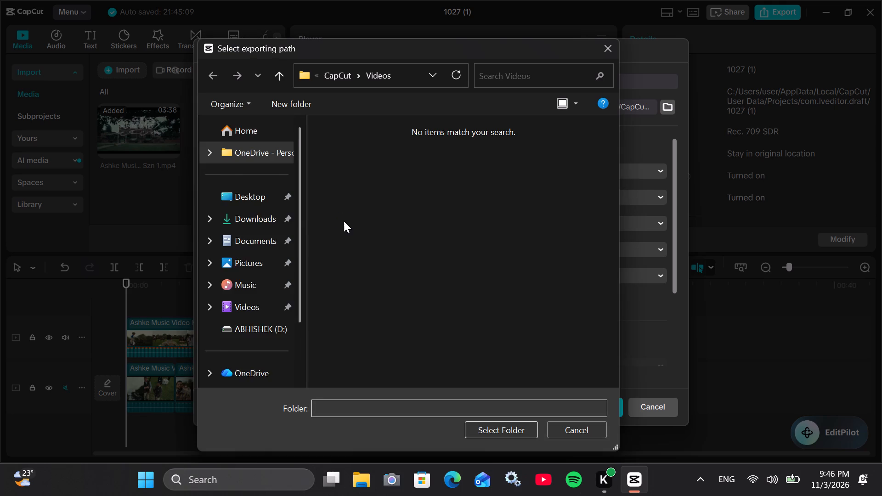
left_click(253, 195)
left_click(499, 433)
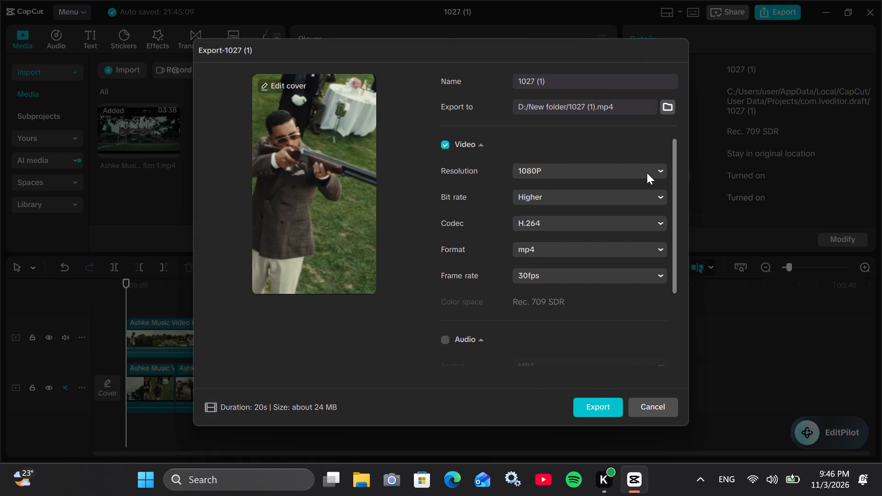
Set the export resolution to 2K and the frame rate to 60fps, leaving the codec at H.264.
left_click(658, 171)
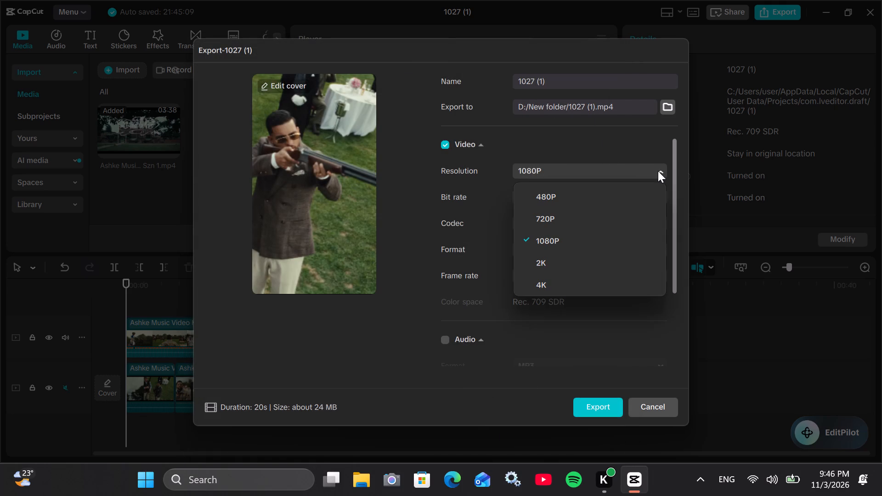
left_click(601, 257)
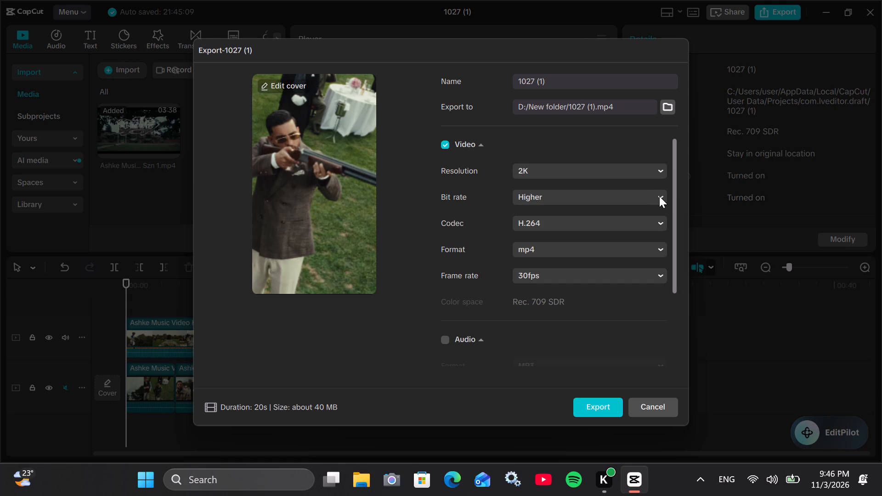
left_click(663, 279)
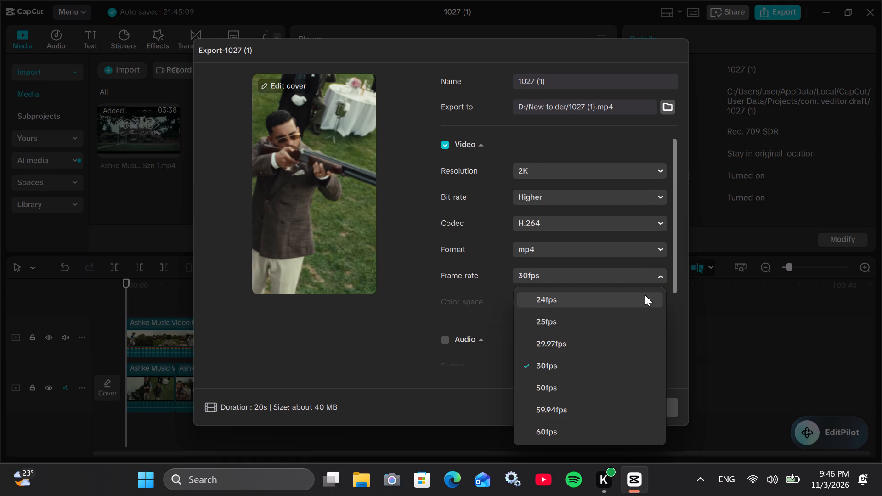
left_click(587, 428)
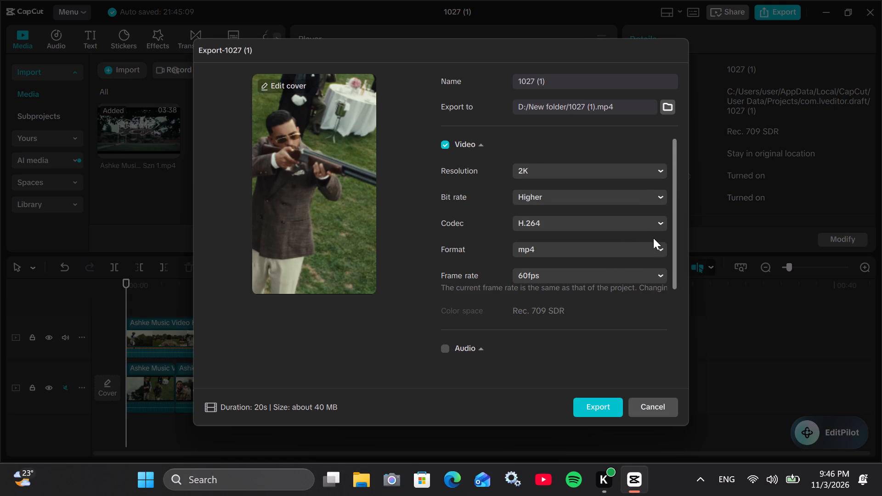
left_click(655, 226)
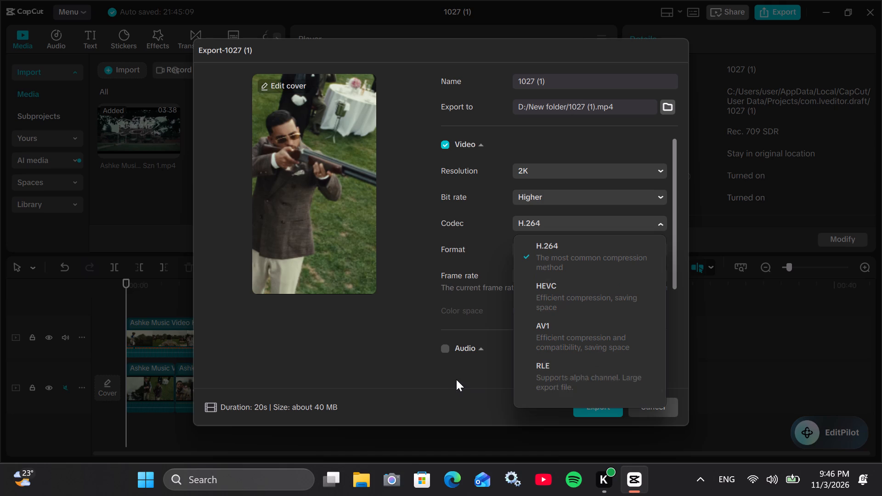
left_click(456, 374)
Start exporting the video 1027 (1) with the chosen settings.
scroll(589, 256, "down", 4)
left_click(594, 412)
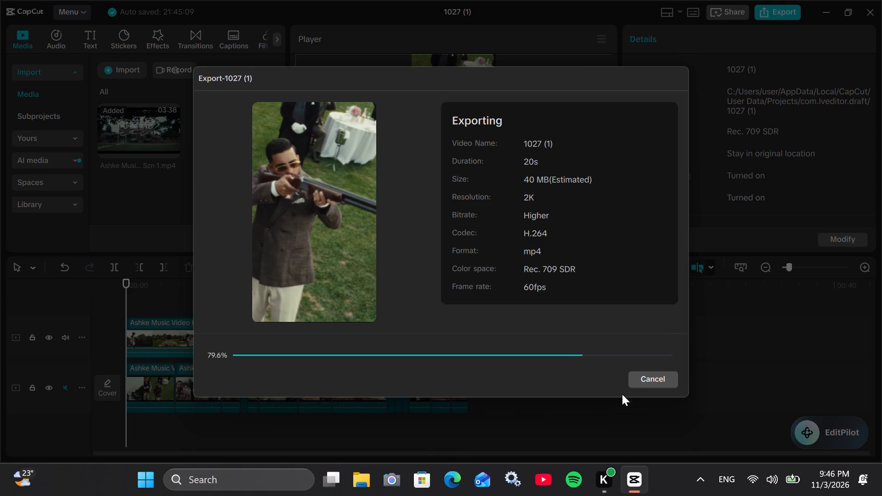
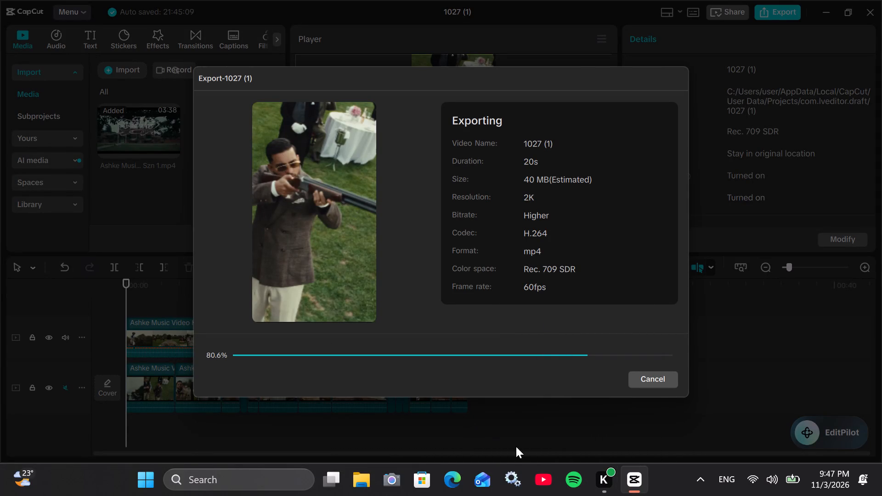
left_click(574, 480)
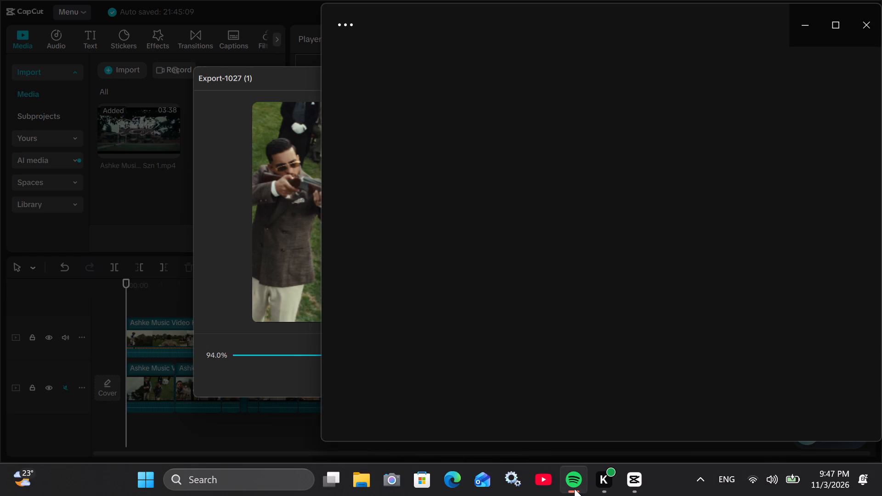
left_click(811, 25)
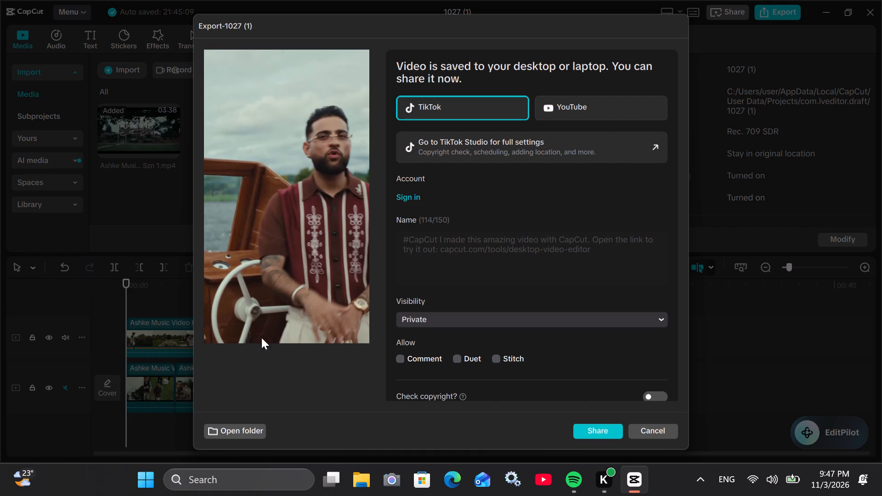
Close the finished export window without sharing the video to TikTok or YouTube.
left_click(646, 431)
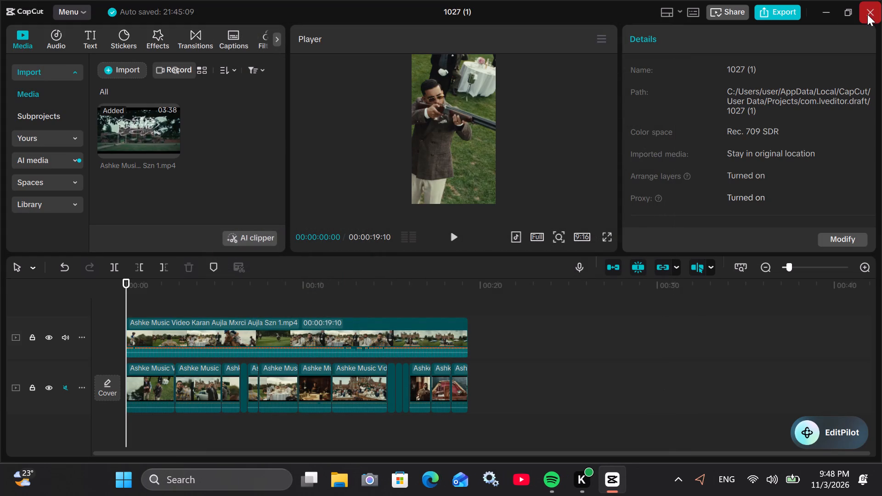